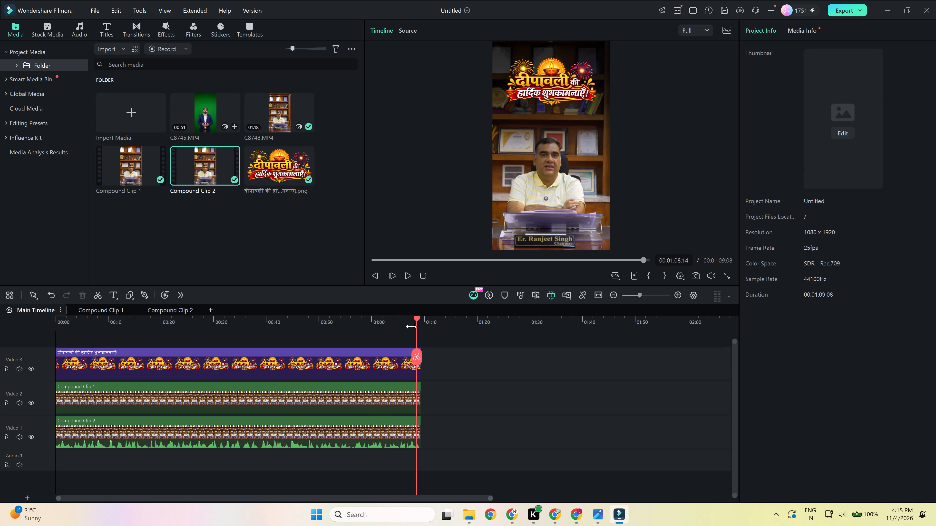
Play back the opening seconds of the Main Timeline from the start to review the greeting overlay.
{"action": "left_click_drag", "start_coordinate": [419, 319], "coordinate": [0, 337]}
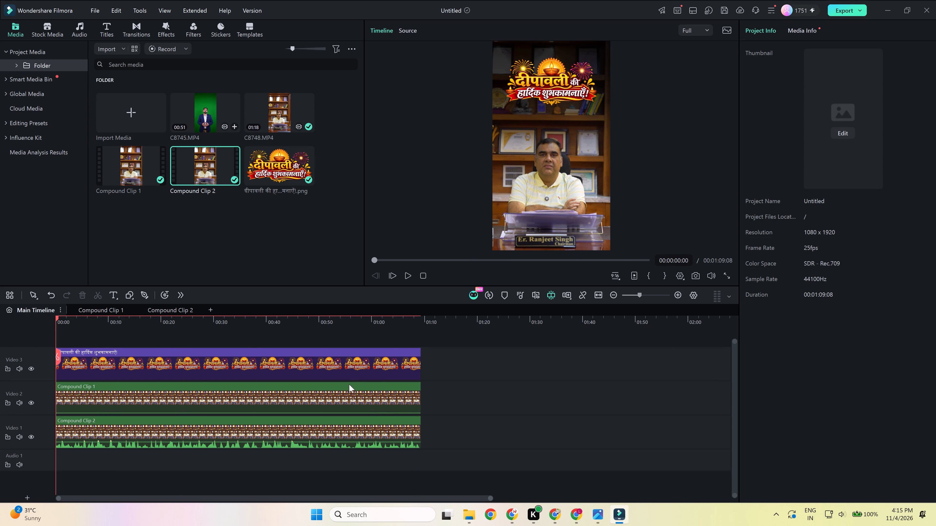
{"action": "key", "text": "space"}
{"action": "key", "text": "space"}
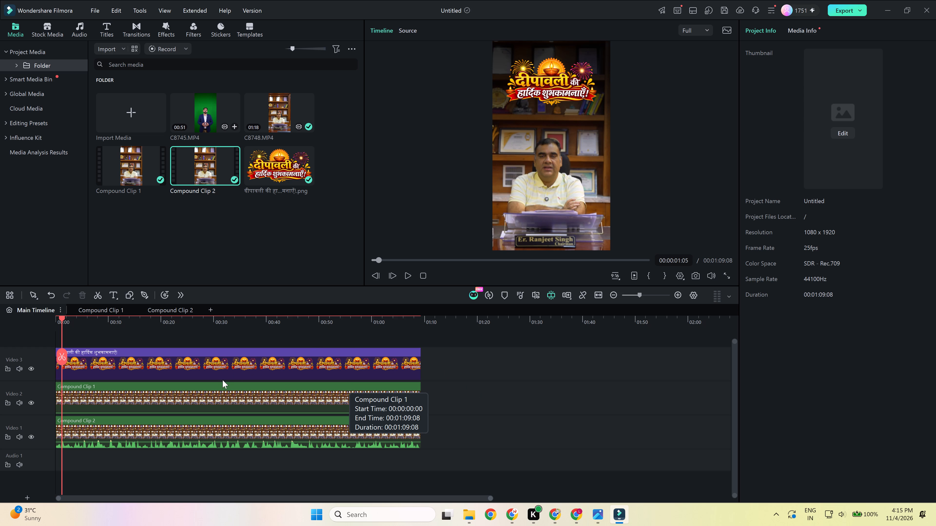
{"action": "key", "text": "space"}
{"action": "key", "text": "space"}
Lower the opacity of the Diwali greeting image on Video 3 to 41.
{"action": "left_click", "coordinate": [206, 368]}
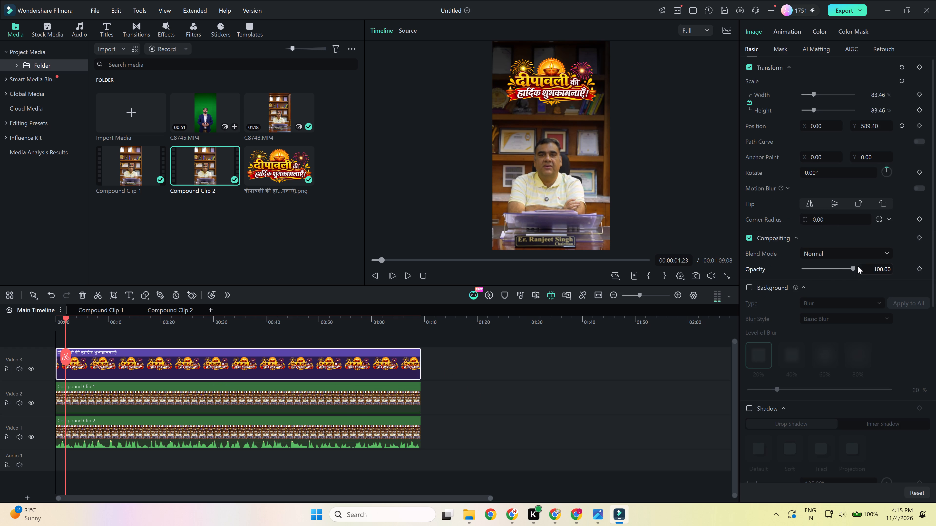
{"action": "left_click_drag", "start_coordinate": [852, 268], "coordinate": [824, 272]}
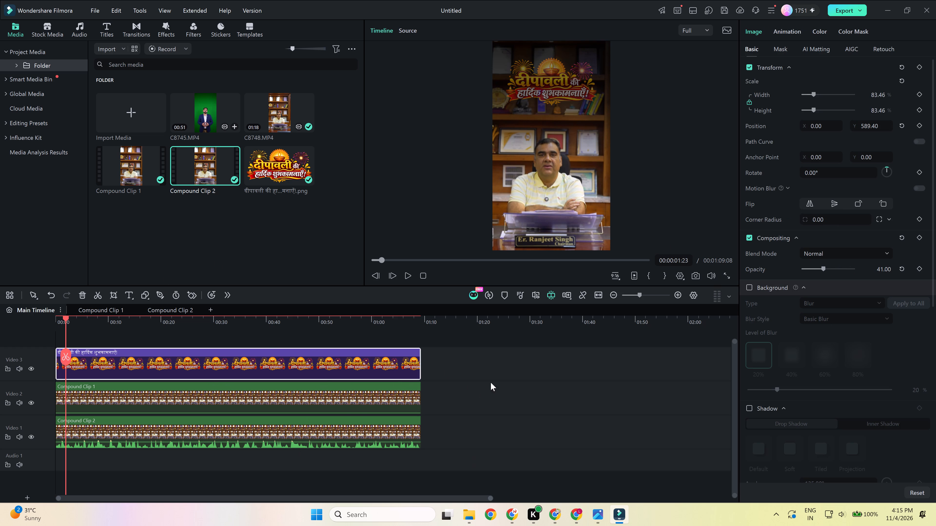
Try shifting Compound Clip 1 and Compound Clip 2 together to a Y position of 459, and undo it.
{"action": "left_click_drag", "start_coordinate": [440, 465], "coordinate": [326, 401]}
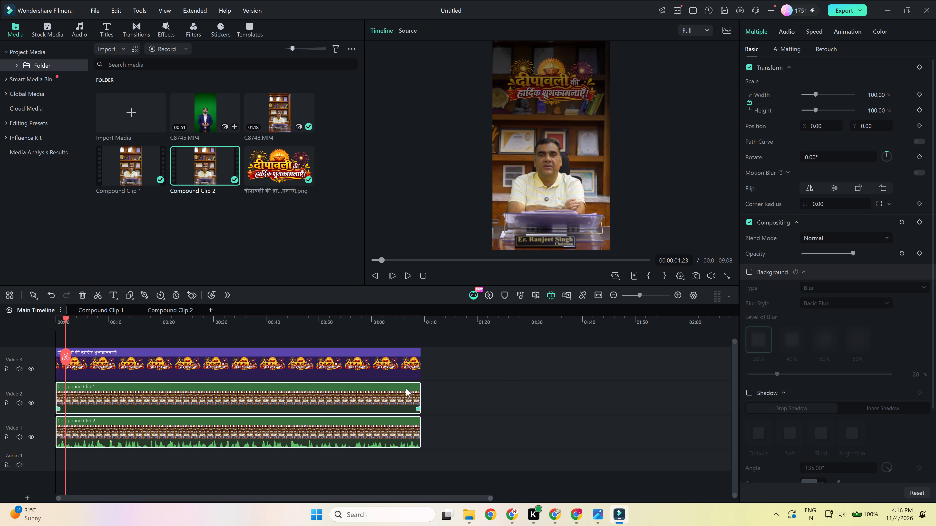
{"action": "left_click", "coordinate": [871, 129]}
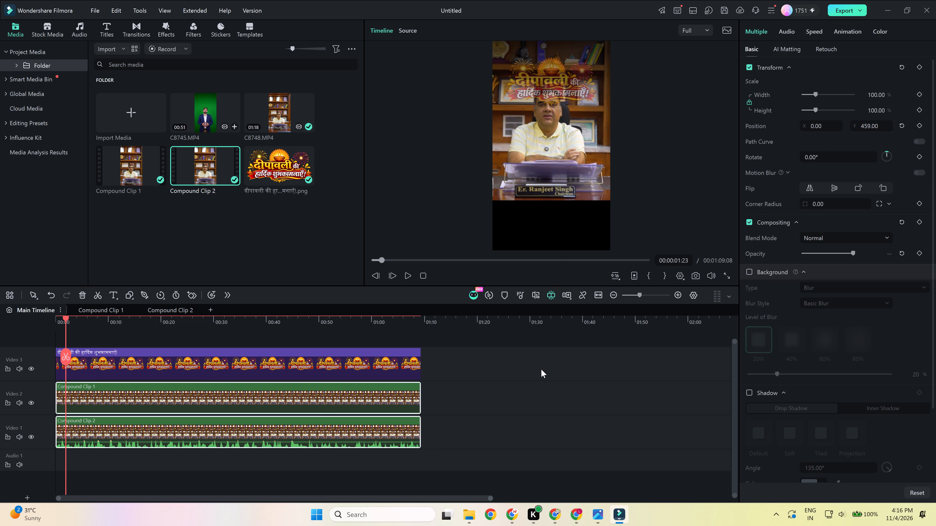
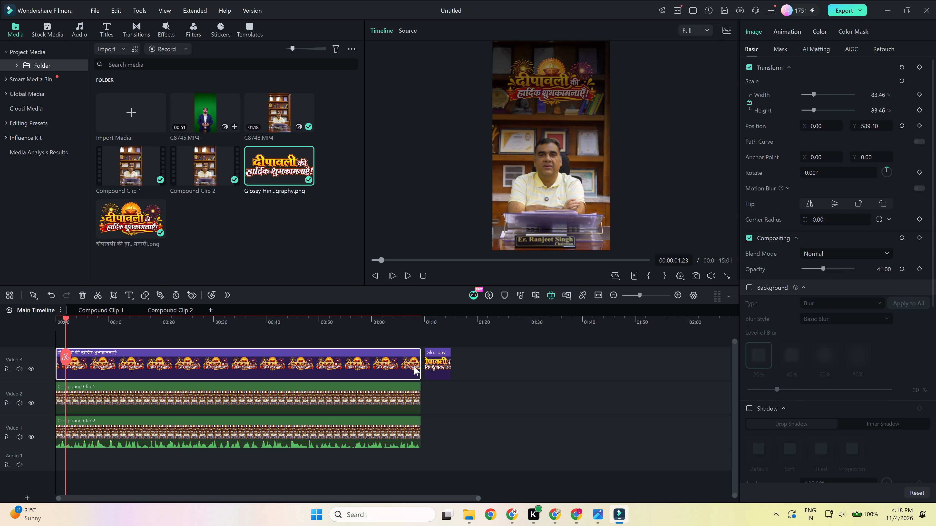
{"action": "key", "text": "Delete"}
{"action": "left_click", "coordinate": [414, 364]}
{"action": "key", "text": "Delete"}
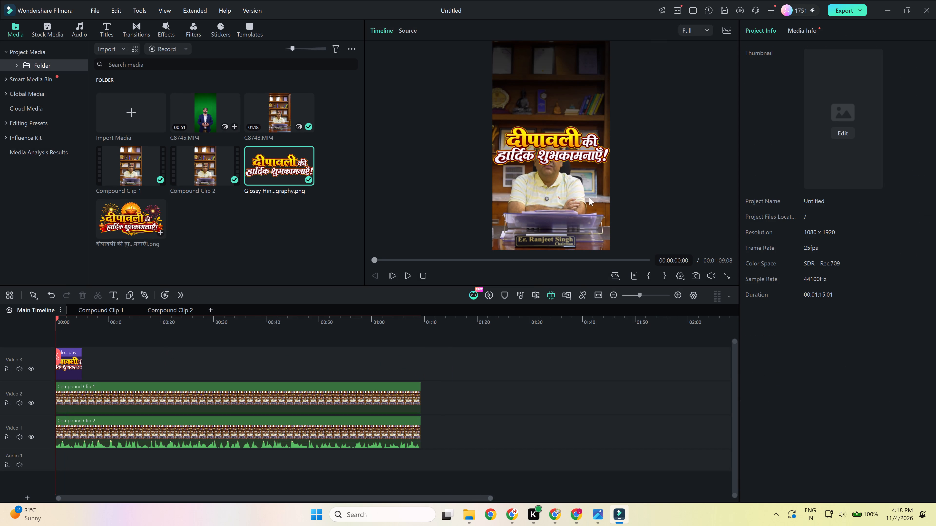
Scale the new greeting graphic to about 83% and move it above the speaker, to about X -27, Y 531.
{"action": "left_click", "coordinate": [584, 147]}
{"action": "left_click_drag", "start_coordinate": [611, 166], "coordinate": [607, 163]}
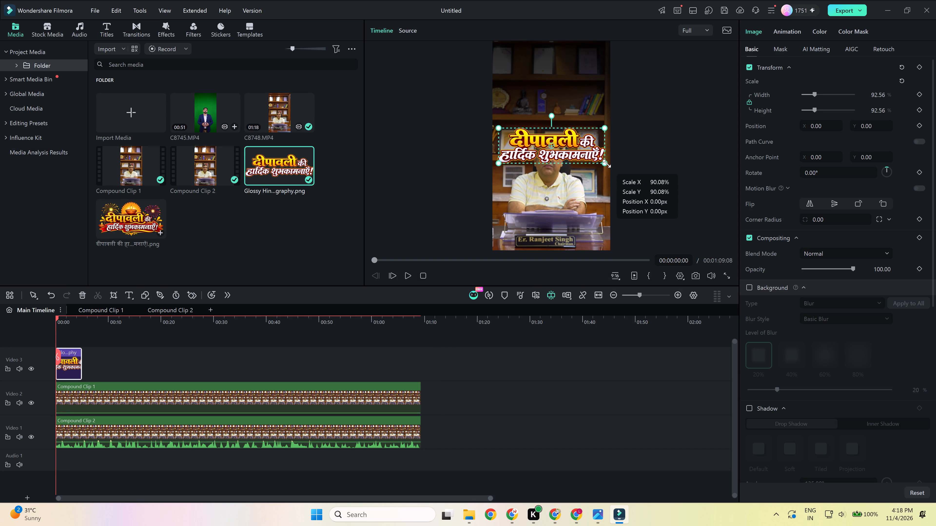
{"action": "left_click_drag", "start_coordinate": [607, 163], "coordinate": [606, 163]}
{"action": "left_click_drag", "start_coordinate": [580, 158], "coordinate": [577, 103]}
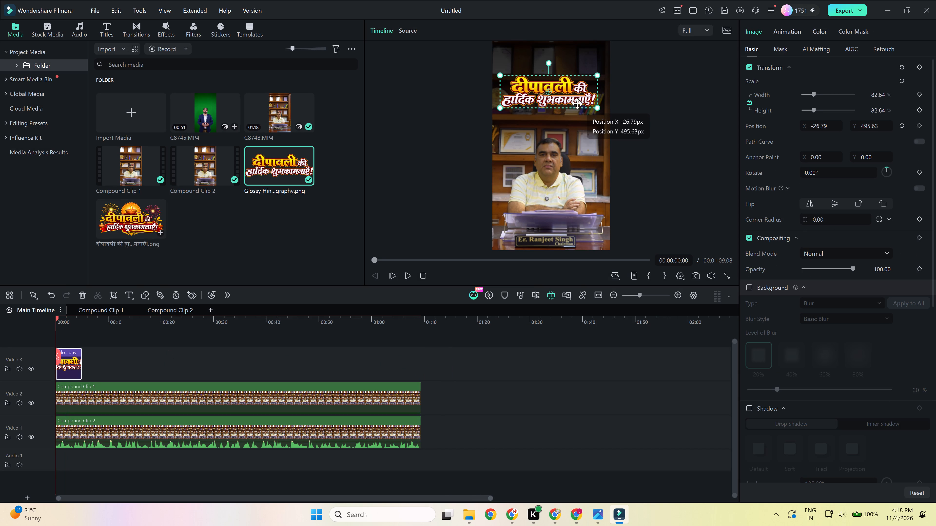
{"action": "left_click_drag", "start_coordinate": [577, 103], "coordinate": [577, 100]}
{"action": "left_click", "coordinate": [591, 476]}
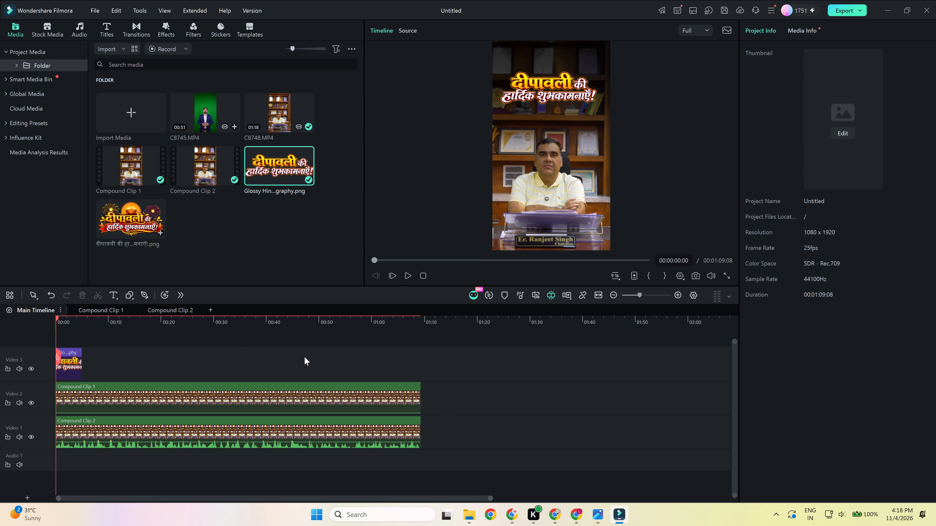
Extend the greeting graphic on Video 3 to the end of the compound clips at 00:01:09:08.
{"action": "left_click_drag", "start_coordinate": [80, 357], "coordinate": [244, 378]}
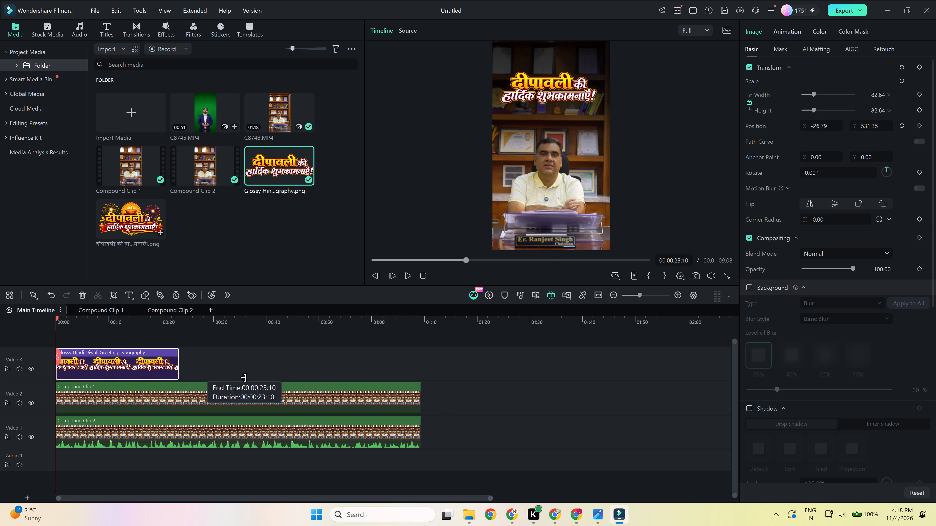
{"action": "left_click_drag", "start_coordinate": [244, 378], "coordinate": [417, 392]}
{"action": "left_click", "coordinate": [493, 408]}
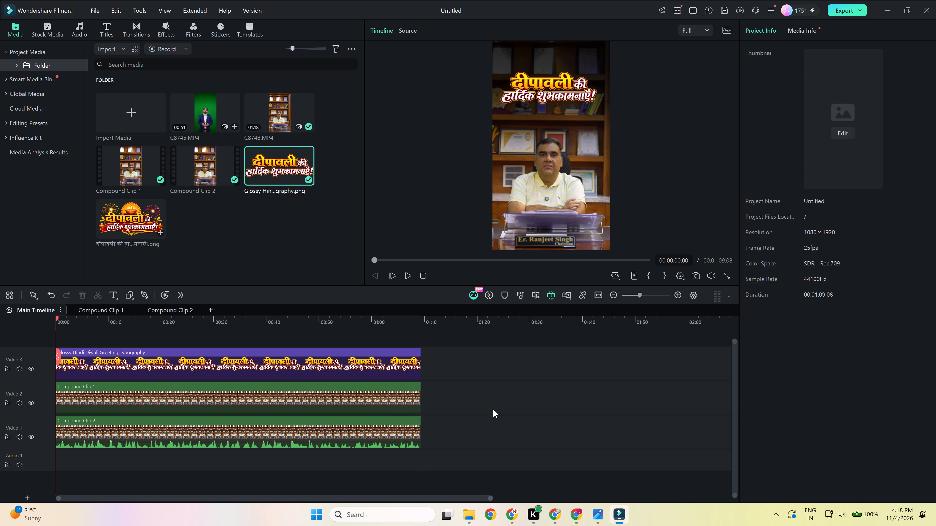
Set the blur strength of Compound Clip 1's linear mask to 20%.
{"action": "left_click", "coordinate": [358, 442]}
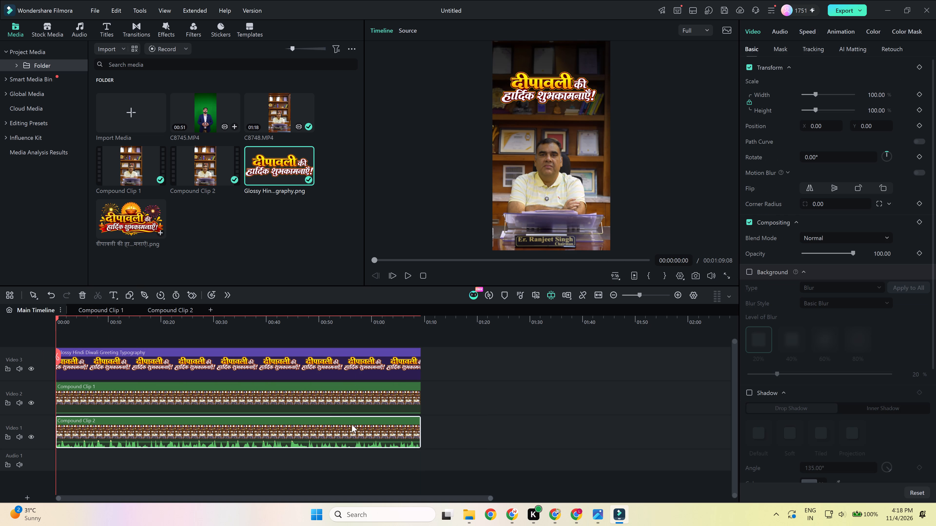
{"action": "left_click", "coordinate": [337, 402]}
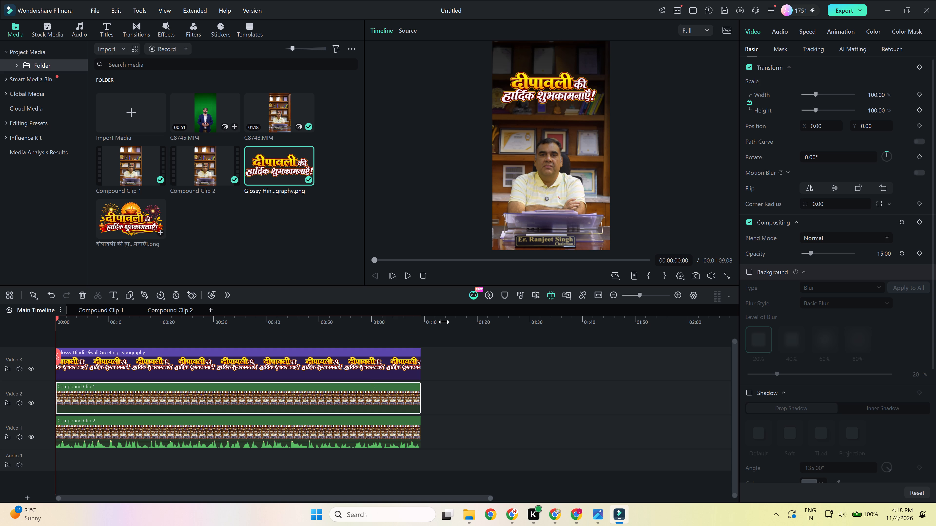
{"action": "left_click", "coordinate": [565, 189]}
{"action": "left_click", "coordinate": [552, 141]}
{"action": "left_click", "coordinate": [552, 131]}
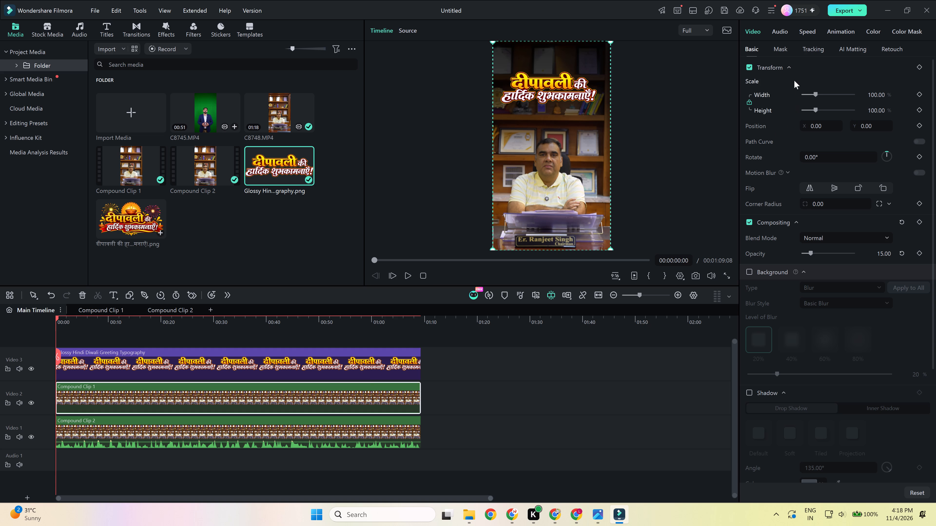
{"action": "left_click", "coordinate": [789, 49]}
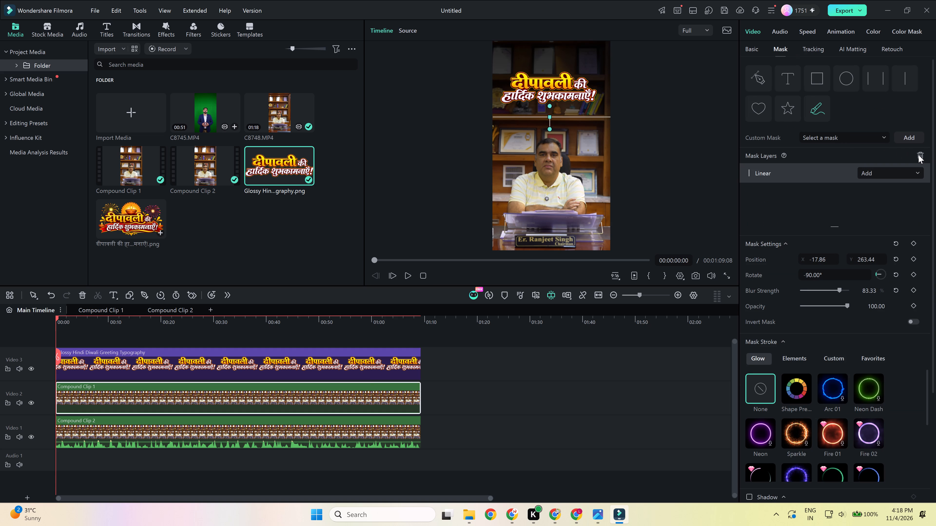
{"action": "left_click_drag", "start_coordinate": [551, 105], "coordinate": [554, 106]}
{"action": "left_click_drag", "start_coordinate": [554, 106], "coordinate": [554, 110]}
Move the greeting graphic and Compound Clip 1 together up one track, leaving Video 2 empty above Compound Clip 2.
{"action": "left_click_drag", "start_coordinate": [445, 404], "coordinate": [350, 361]}
{"action": "left_click_drag", "start_coordinate": [337, 393], "coordinate": [336, 376]}
Add the downloaded Portrait Refine body effect to Video 2 at the start of the Main Timeline.
{"action": "left_click", "coordinate": [170, 30]}
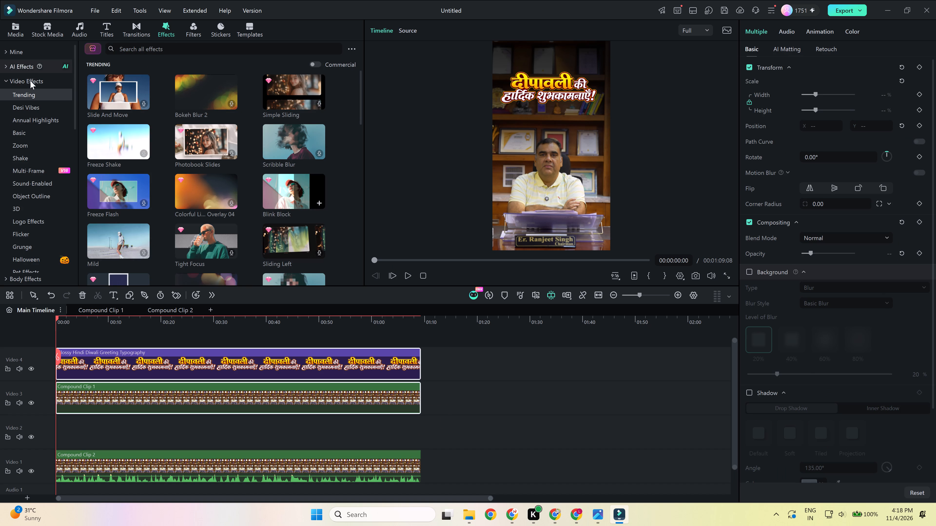
{"action": "left_click", "coordinate": [28, 103]}
{"action": "left_click", "coordinate": [29, 67]}
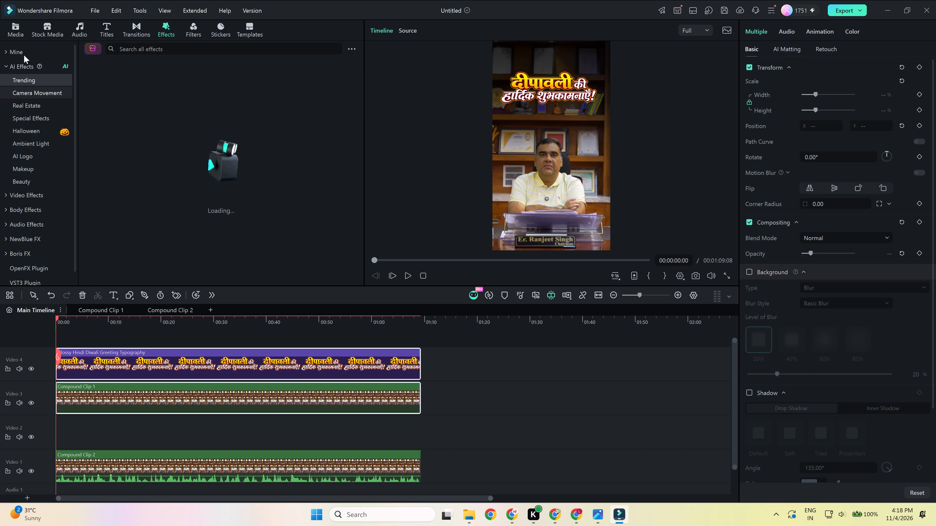
{"action": "left_click", "coordinate": [24, 51]}
{"action": "left_click", "coordinate": [32, 91]}
{"action": "left_click", "coordinate": [157, 72]}
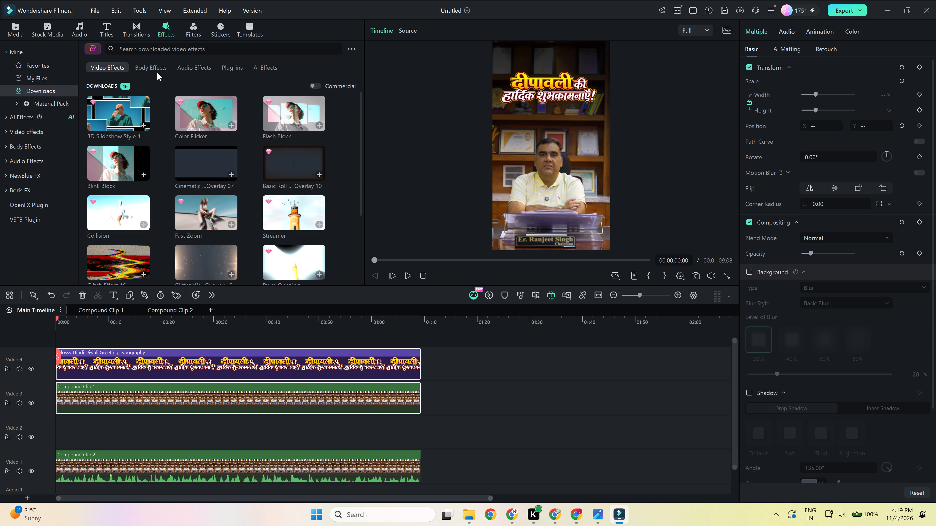
{"action": "left_click", "coordinate": [154, 66]}
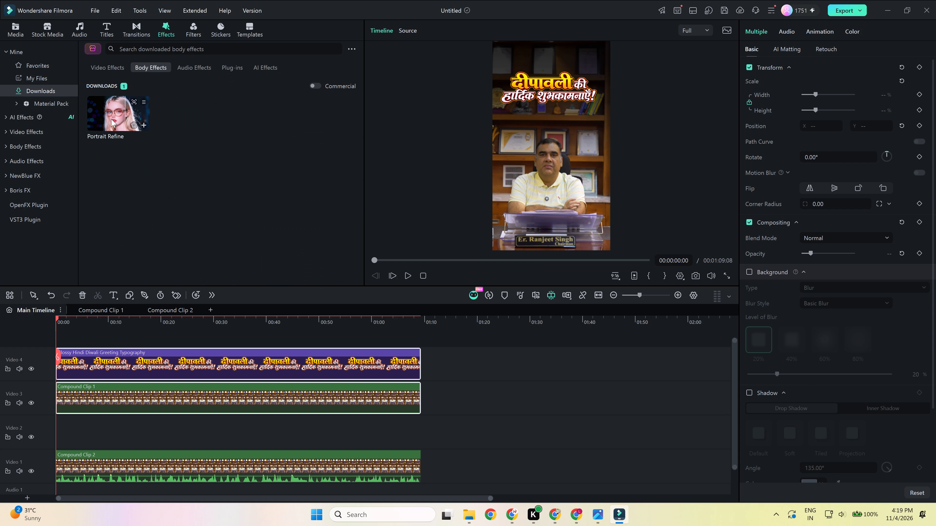
{"action": "left_click_drag", "start_coordinate": [119, 117], "coordinate": [72, 444]}
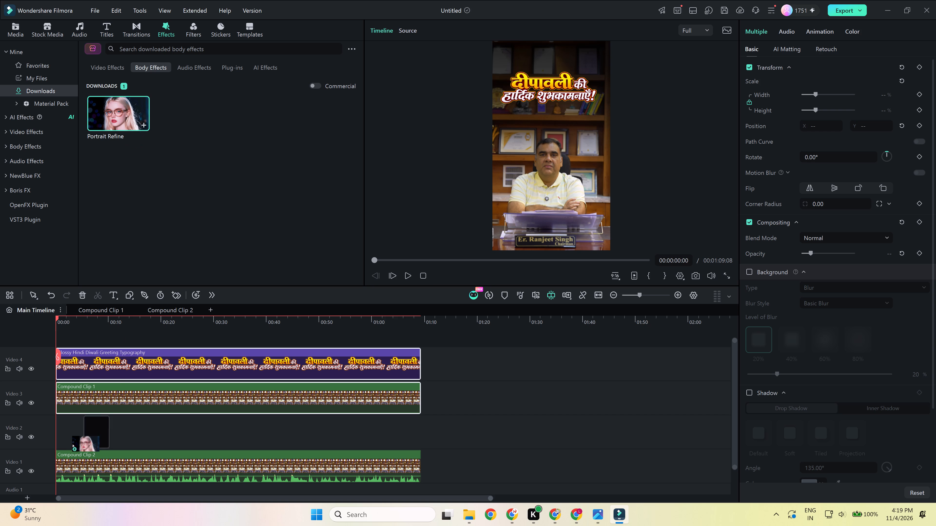
{"action": "left_click_drag", "start_coordinate": [72, 444], "coordinate": [42, 434]}
Extend the Portrait Refine effect on Video 2 to the end of the compound clips.
{"action": "left_click_drag", "start_coordinate": [78, 434], "coordinate": [335, 458]}
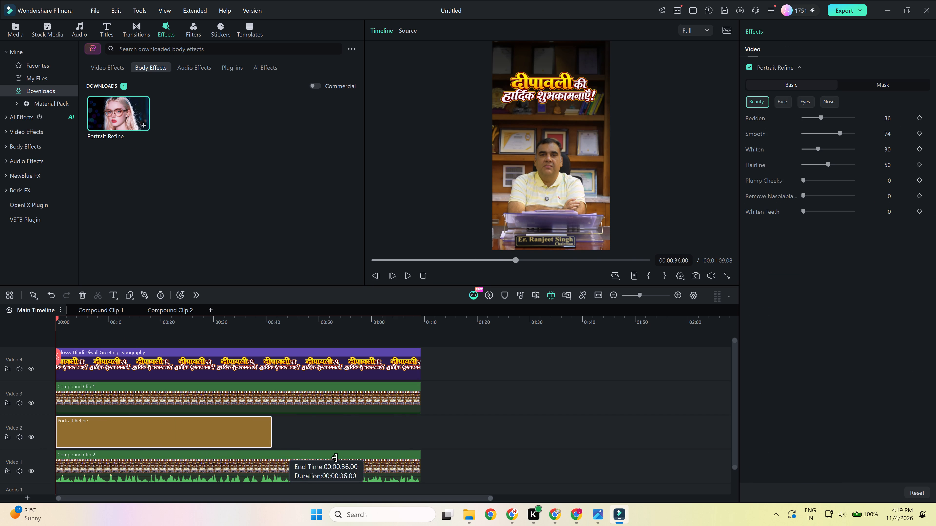
{"action": "left_click_drag", "start_coordinate": [335, 458], "coordinate": [418, 454]}
{"action": "left_click", "coordinate": [480, 432]}
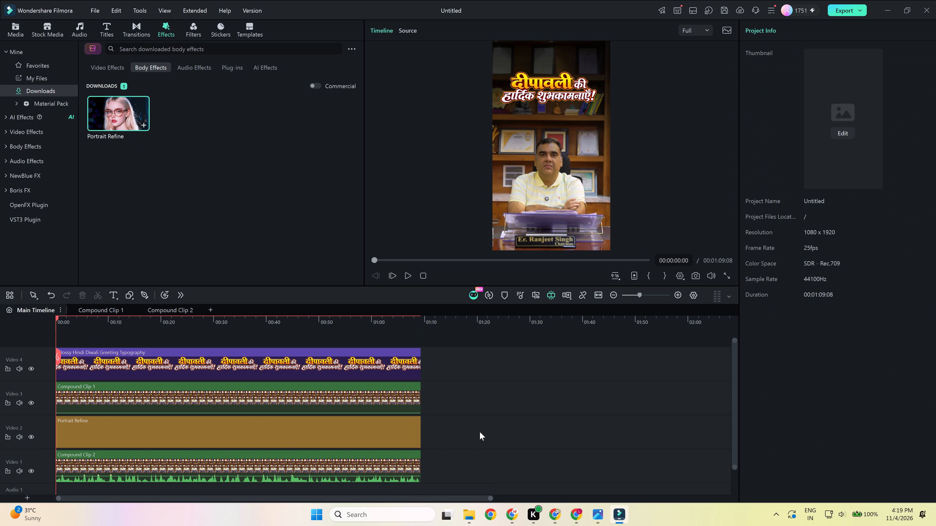
Play back the opening second, and raise the greeting graphic to a Y position of about 607.
{"action": "key", "text": "space"}
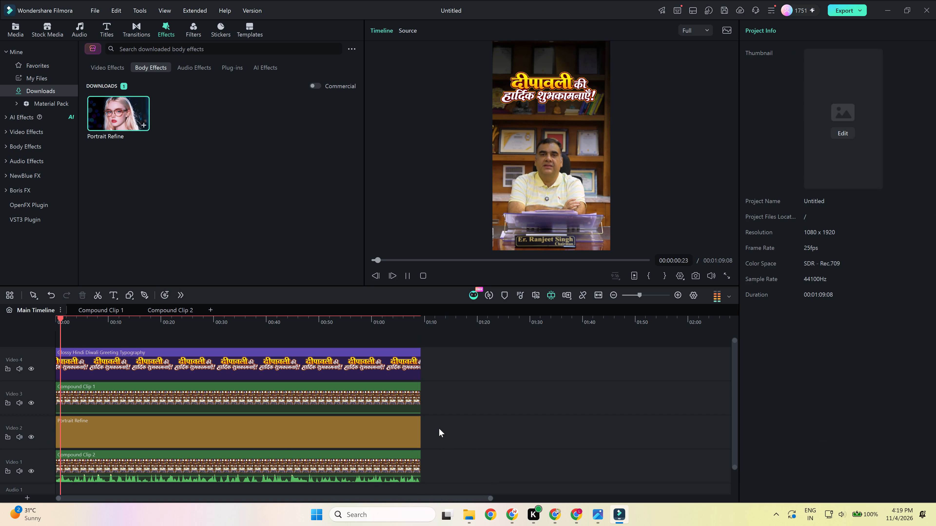
{"action": "key", "text": "space"}
{"action": "left_click", "coordinate": [568, 86]}
{"action": "left_click_drag", "start_coordinate": [572, 96], "coordinate": [572, 88]}
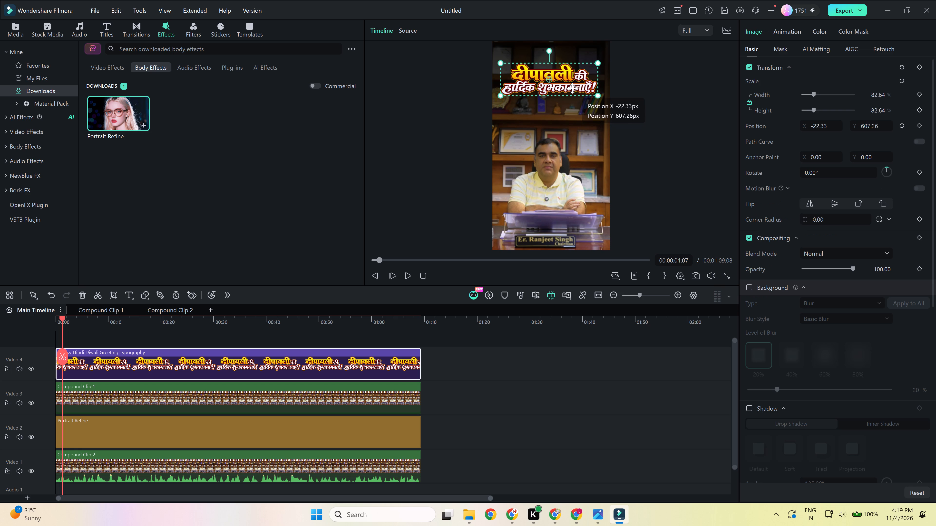
{"action": "left_click_drag", "start_coordinate": [572, 88], "coordinate": [573, 89]}
Move Compound Clip 2's linear mask up to a Y position of about 339, just below the greeting text.
{"action": "left_click", "coordinate": [520, 133]}
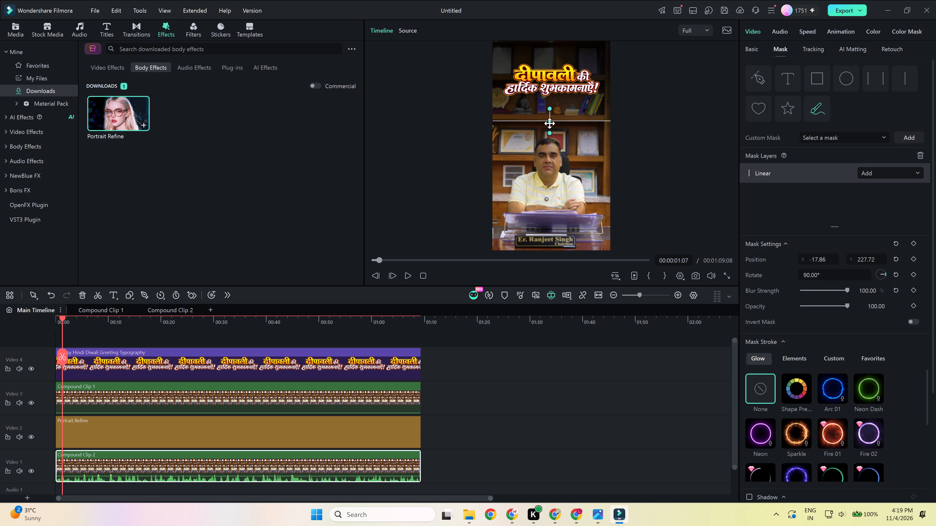
{"action": "left_click_drag", "start_coordinate": [550, 123], "coordinate": [548, 111]}
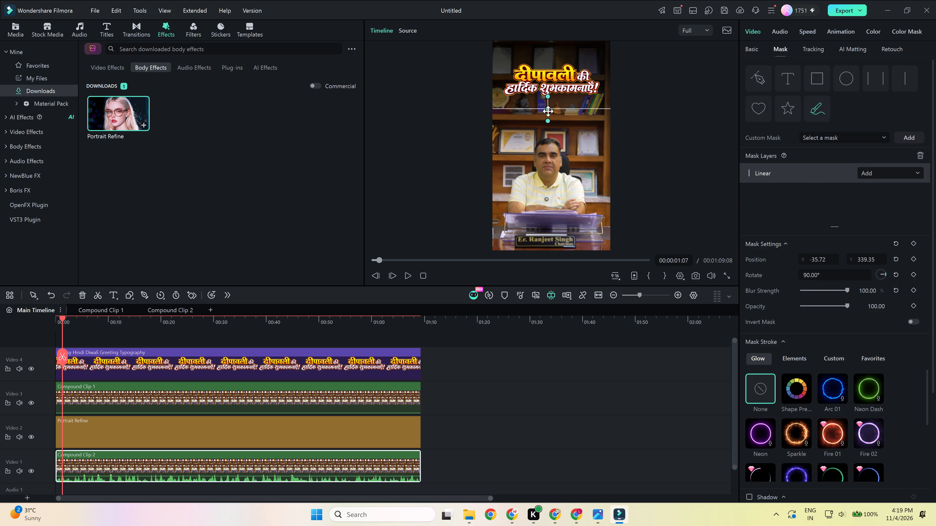
{"action": "left_click_drag", "start_coordinate": [548, 111], "coordinate": [550, 111]}
{"action": "left_click", "coordinate": [547, 462]}
Play back the Main Timeline from 00:00:01:07 to review the repositioned greeting and mask.
{"action": "key", "text": "space"}
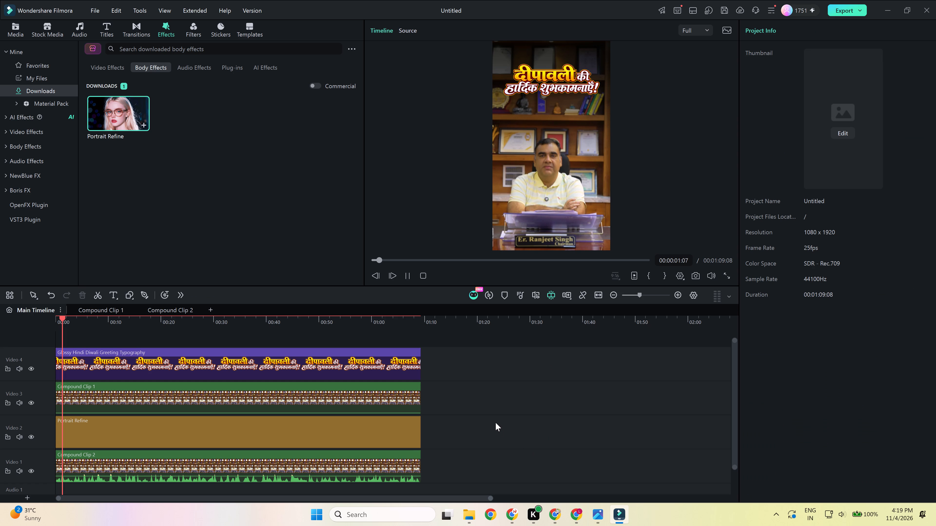
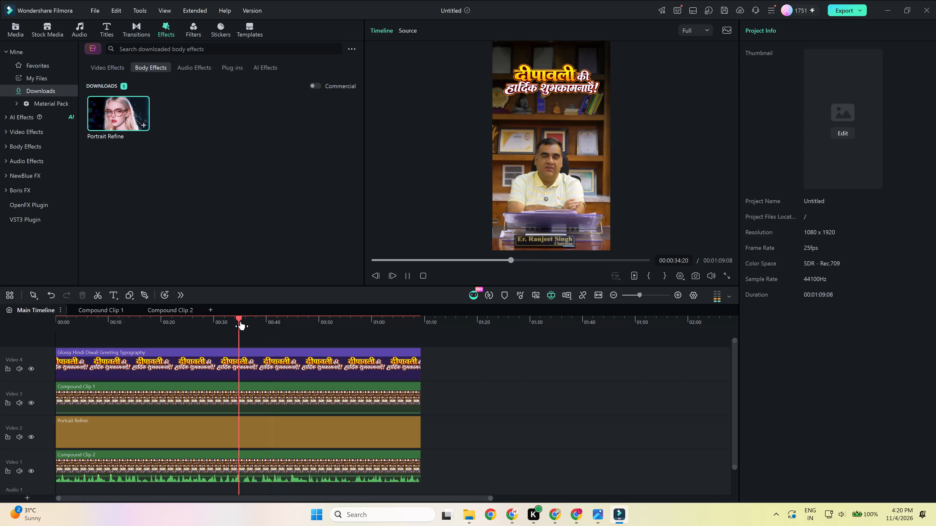
Play back the middle of the Main Timeline, around 00:00:28 to 00:00:40, to review the composited greeting video.
{"action": "scroll", "coordinate": [290, 456], "scroll_direction": "up", "scroll_amount": 4, "text": "ctrl"}
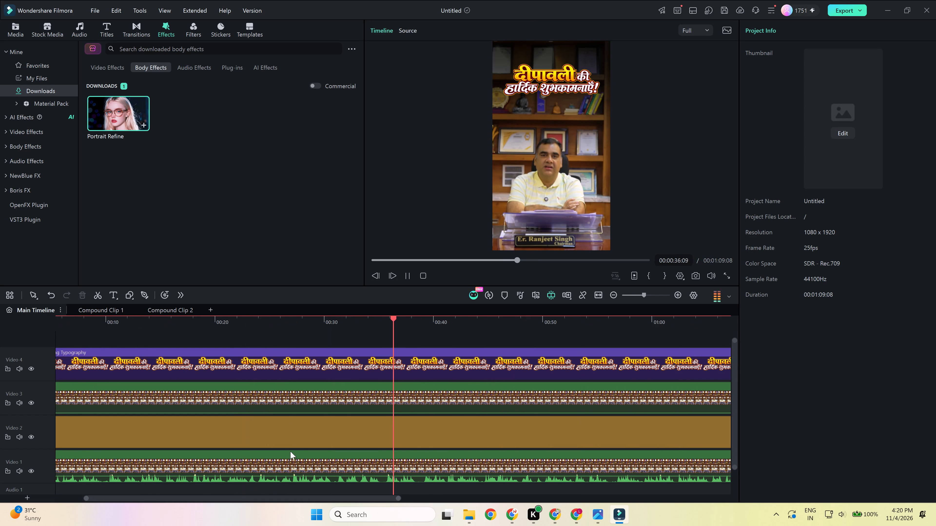
{"action": "key", "text": "space"}
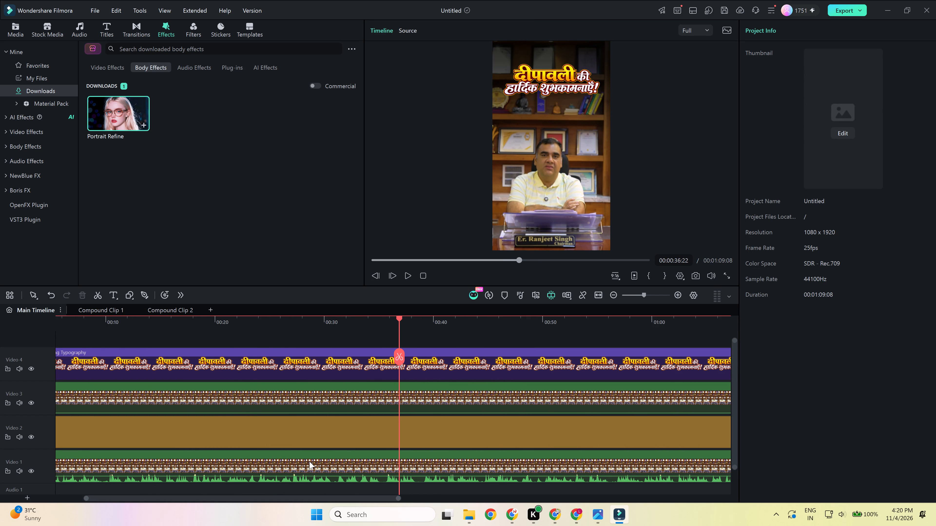
{"action": "left_click", "coordinate": [345, 322]}
{"action": "key", "text": "space"}
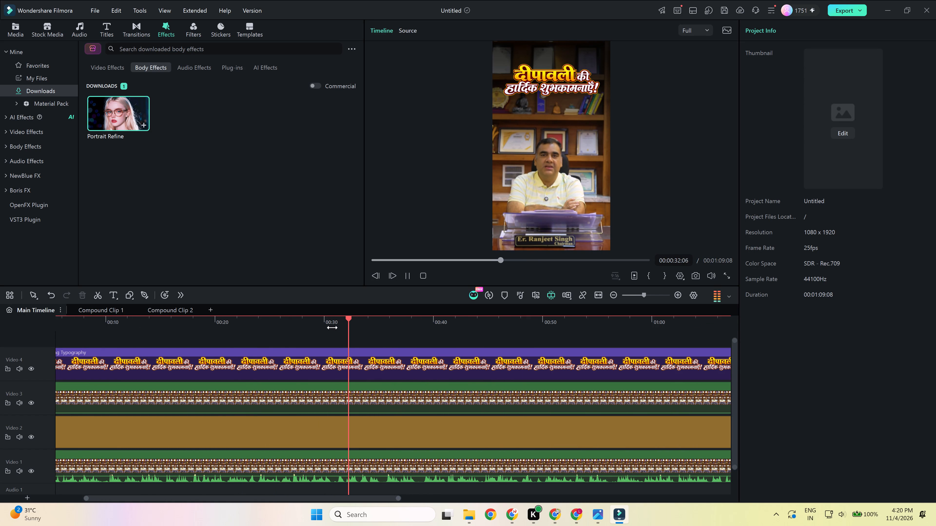
{"action": "left_click", "coordinate": [300, 321]}
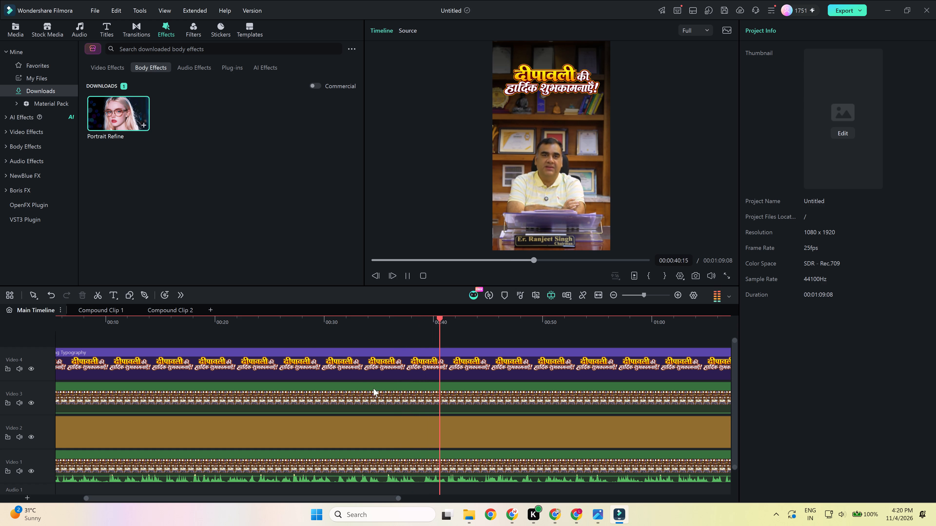
Switch to ChatGPT in the Chrome profile that holds the Diwali chats, and delete the "Best Tag PNG Creation" chat.
{"action": "left_click", "coordinate": [557, 520]}
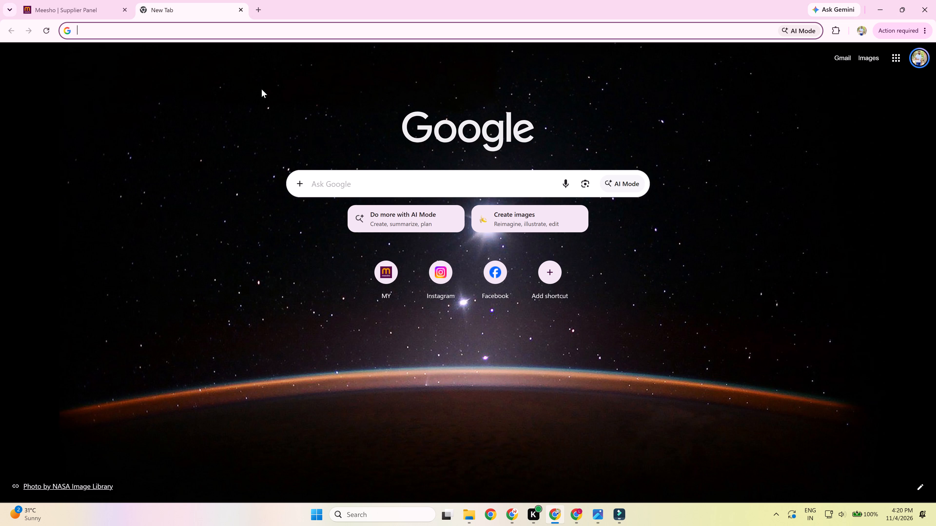
{"action": "left_click", "coordinate": [493, 515]}
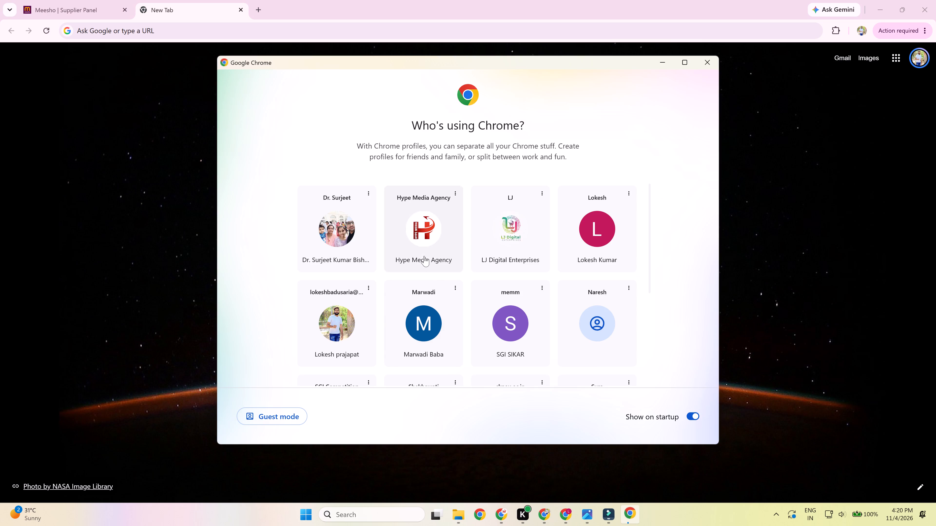
{"action": "left_click", "coordinate": [619, 244]}
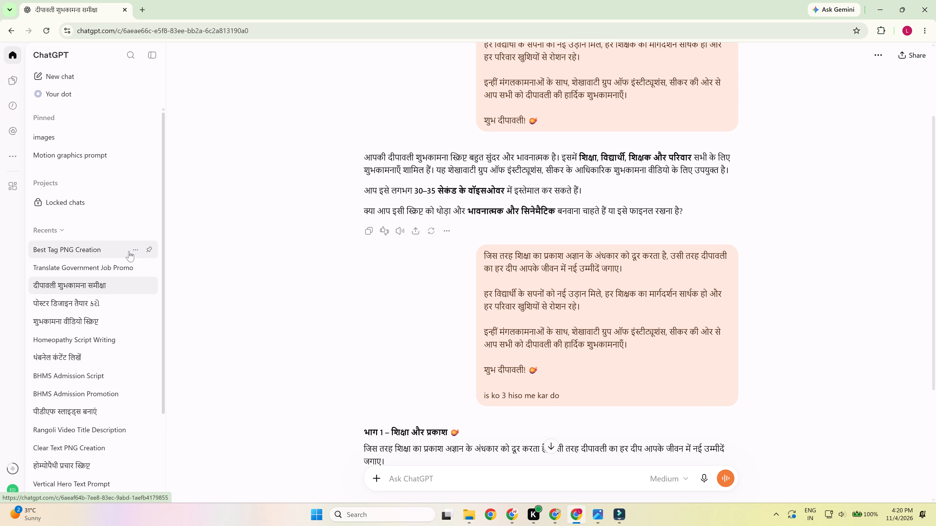
{"action": "left_click", "coordinate": [132, 250]}
{"action": "left_click", "coordinate": [171, 380]}
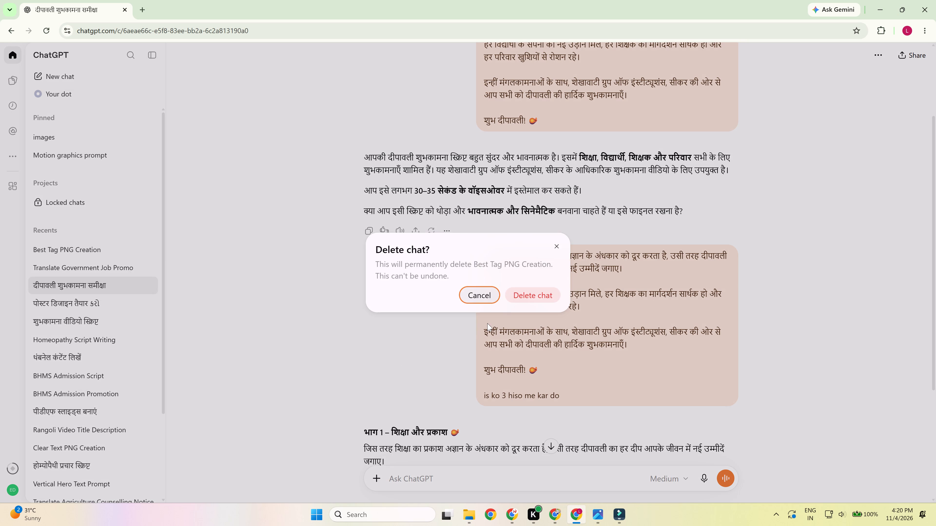
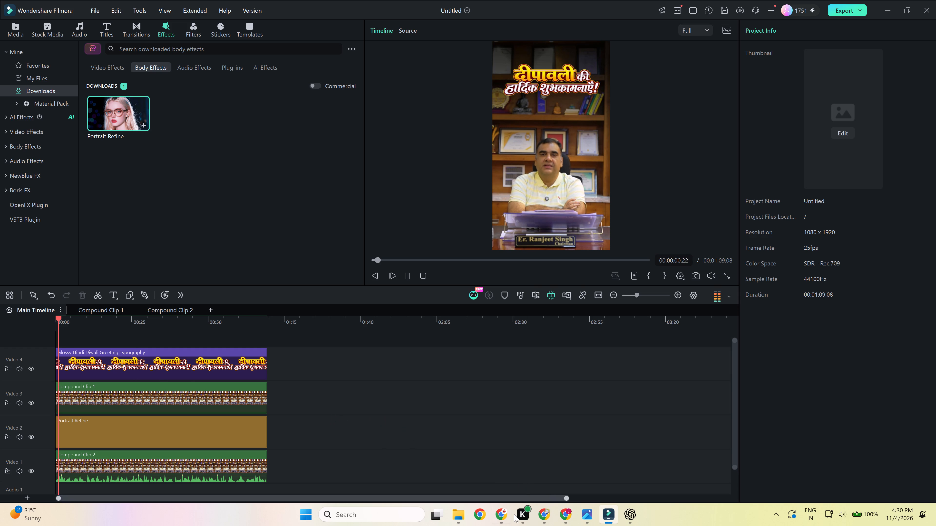
{"action": "key", "text": "space"}
Switch to the Chrome window that holds the Meesho Supplier Panel.
{"action": "left_click", "coordinate": [548, 512]}
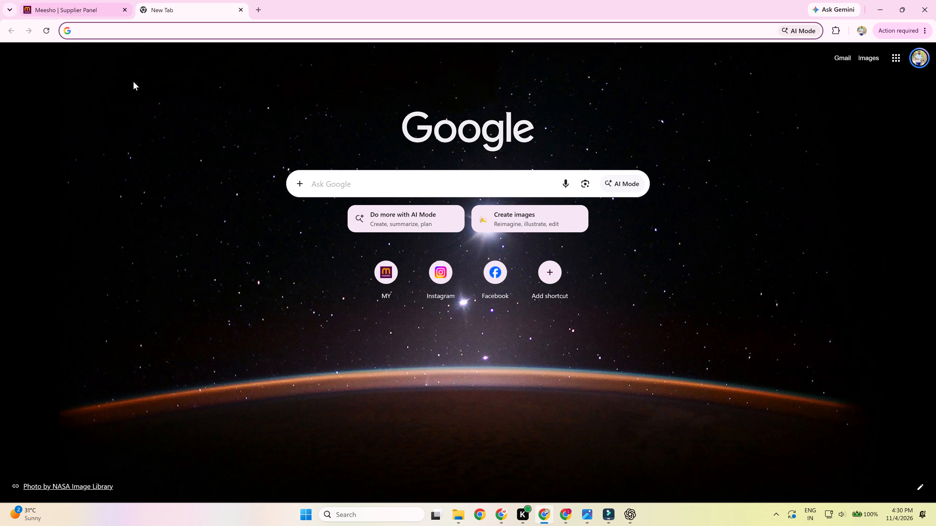
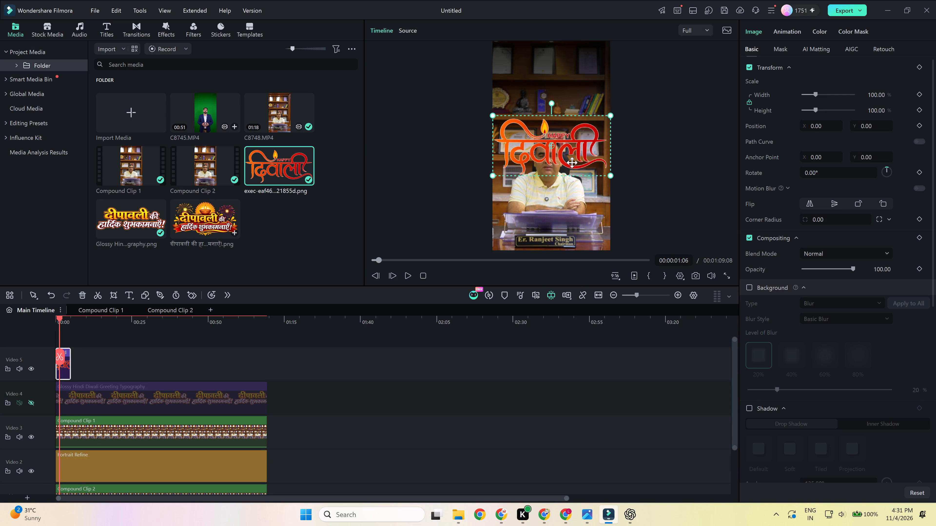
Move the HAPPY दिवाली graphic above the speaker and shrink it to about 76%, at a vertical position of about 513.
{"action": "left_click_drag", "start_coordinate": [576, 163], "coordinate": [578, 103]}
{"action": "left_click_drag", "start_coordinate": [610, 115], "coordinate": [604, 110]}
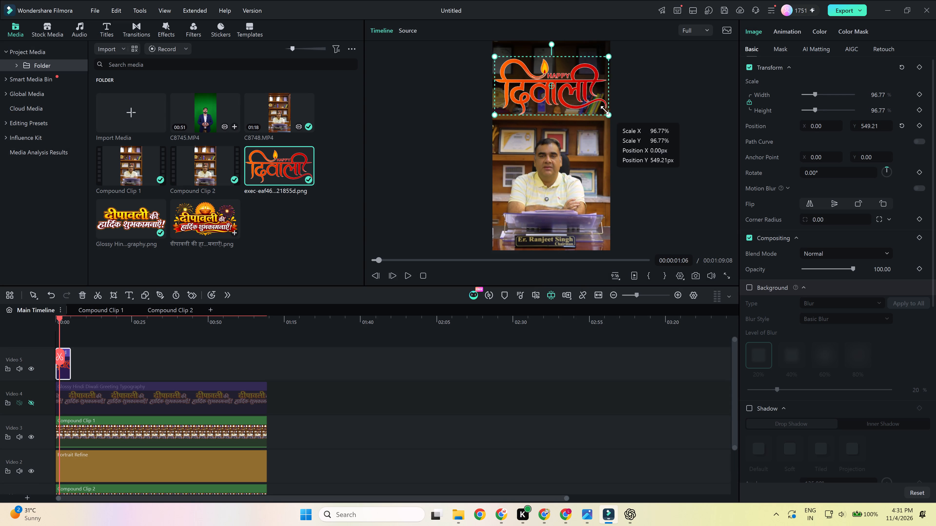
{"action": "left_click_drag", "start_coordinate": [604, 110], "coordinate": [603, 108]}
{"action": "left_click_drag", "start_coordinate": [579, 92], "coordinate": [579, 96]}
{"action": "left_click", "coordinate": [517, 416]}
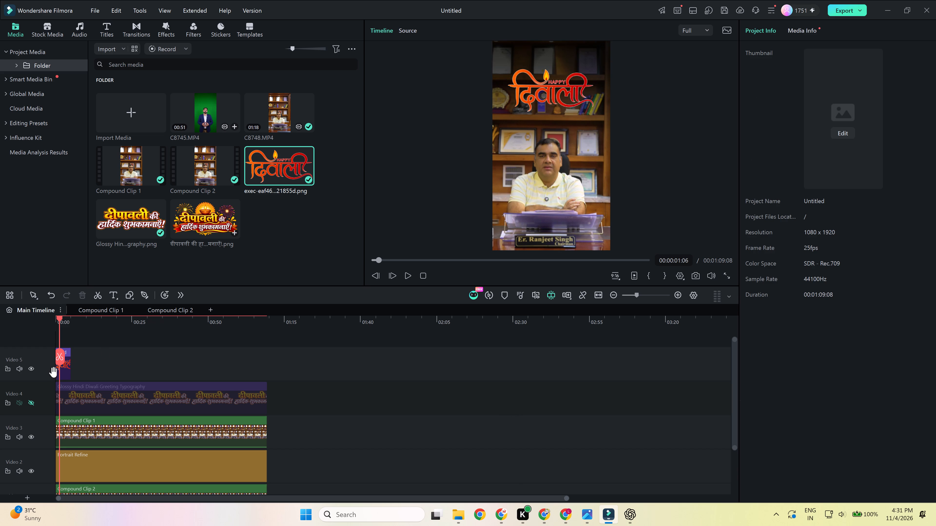
Compare the frame with the Video 5 and Video 4 graphic tracks hidden and shown, then briefly play the HAPPY दिवाली version.
{"action": "left_click", "coordinate": [31, 371]}
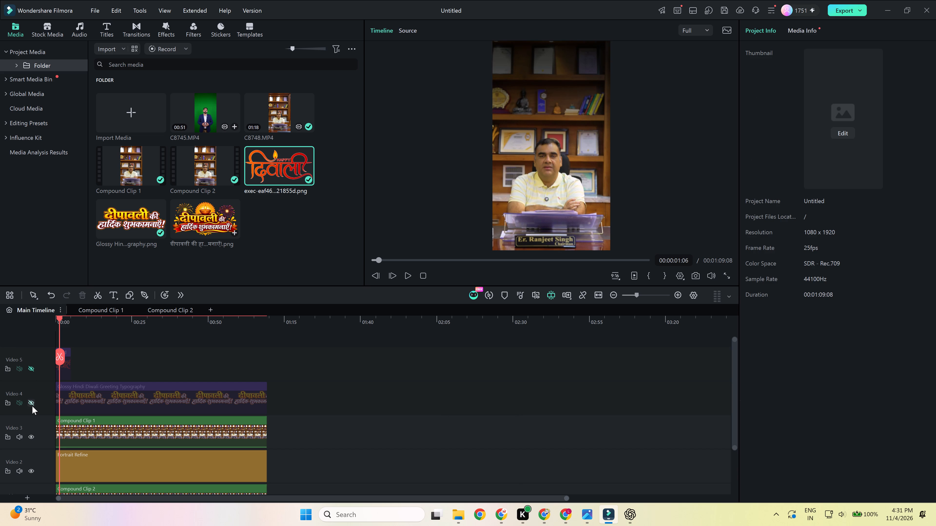
{"action": "left_click", "coordinate": [32, 406]}
{"action": "left_click", "coordinate": [32, 406]}
{"action": "left_click", "coordinate": [31, 366]}
{"action": "key", "text": "space"}
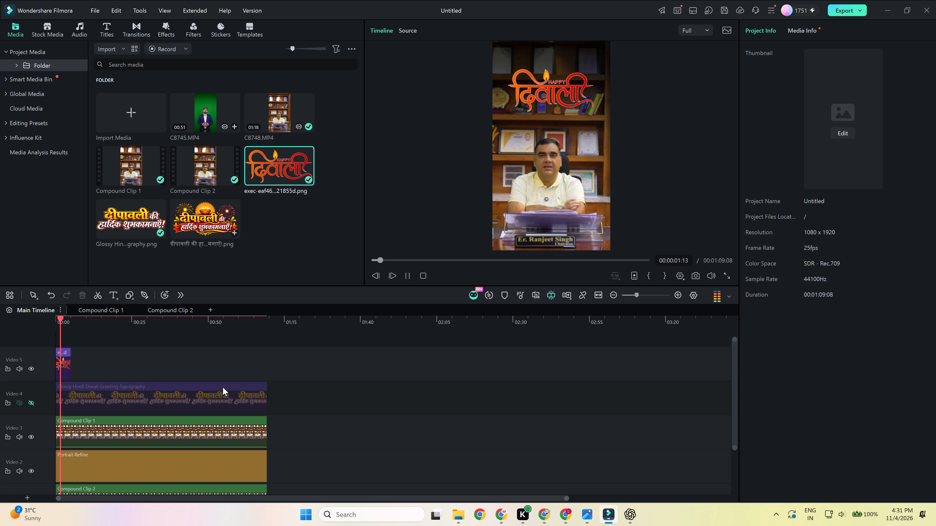
{"action": "scroll", "coordinate": [223, 386], "scroll_direction": "up", "scroll_amount": 7, "text": "ctrl"}
{"action": "key", "text": "space"}
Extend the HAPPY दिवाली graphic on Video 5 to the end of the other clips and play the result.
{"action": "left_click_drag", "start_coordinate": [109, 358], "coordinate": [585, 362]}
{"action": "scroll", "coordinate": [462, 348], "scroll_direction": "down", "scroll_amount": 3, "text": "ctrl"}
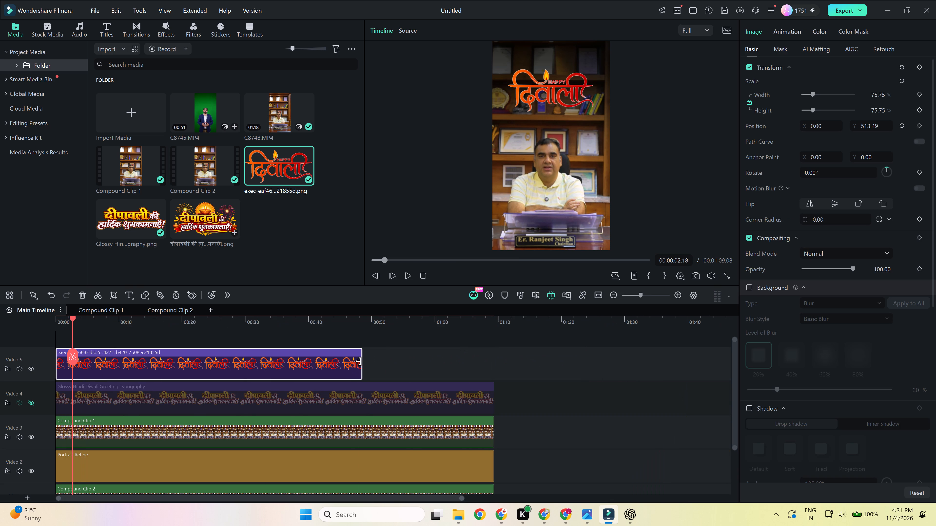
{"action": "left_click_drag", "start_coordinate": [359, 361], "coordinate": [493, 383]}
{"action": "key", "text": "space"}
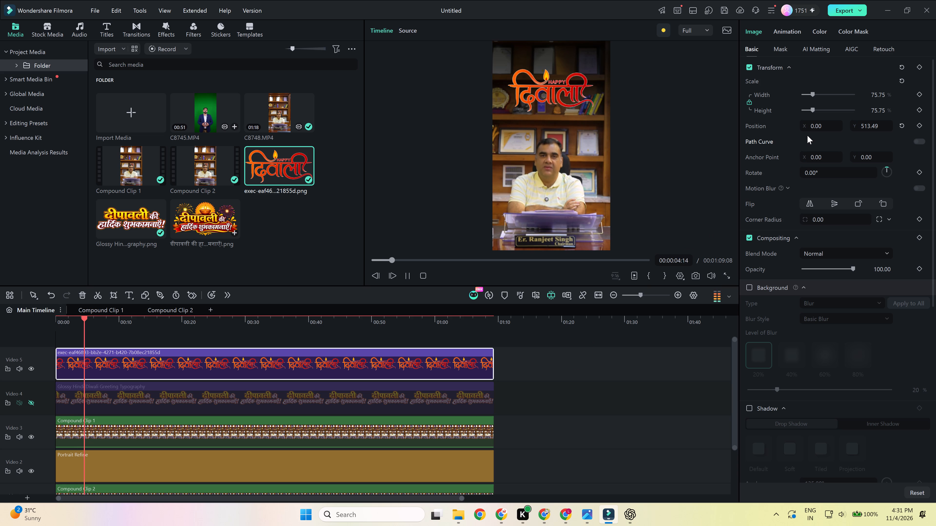
Delete the HAPPY दिवाली graphic from Video 5, show the Video 4 greeting typography instead, and briefly play it.
{"action": "left_click", "coordinate": [444, 360]}
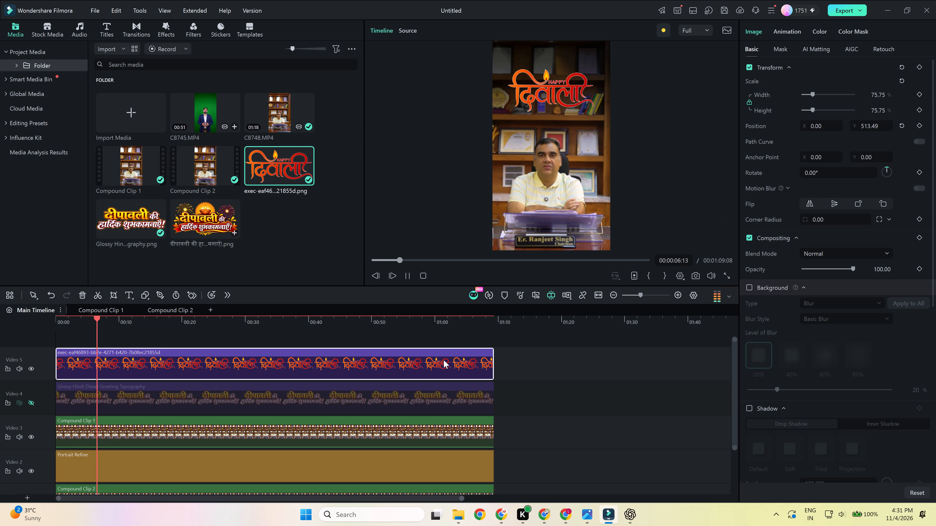
{"action": "key", "text": "Delete"}
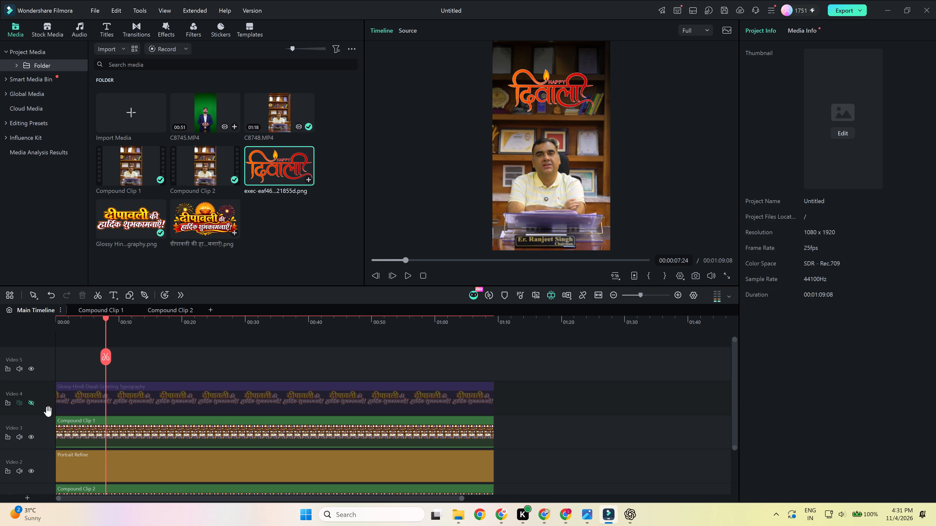
{"action": "left_click", "coordinate": [29, 402]}
{"action": "key", "text": "space"}
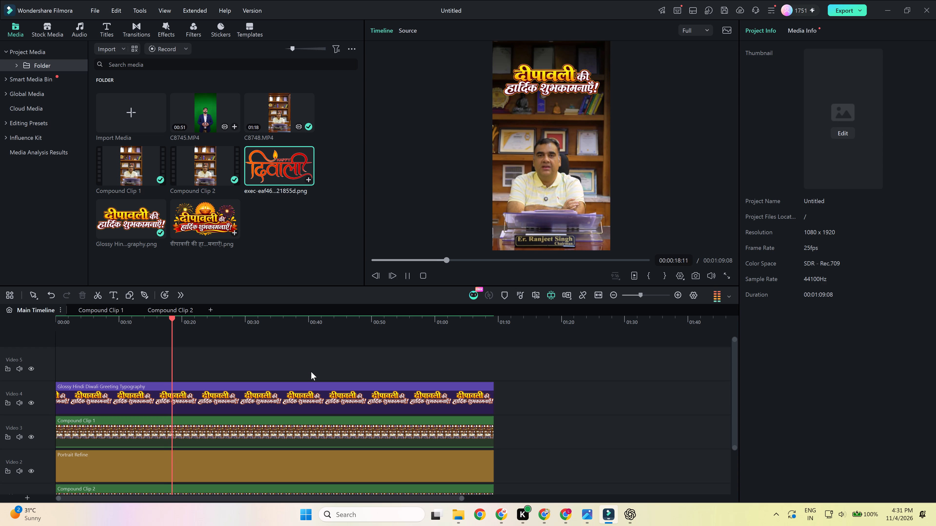
{"action": "key", "text": "space"}
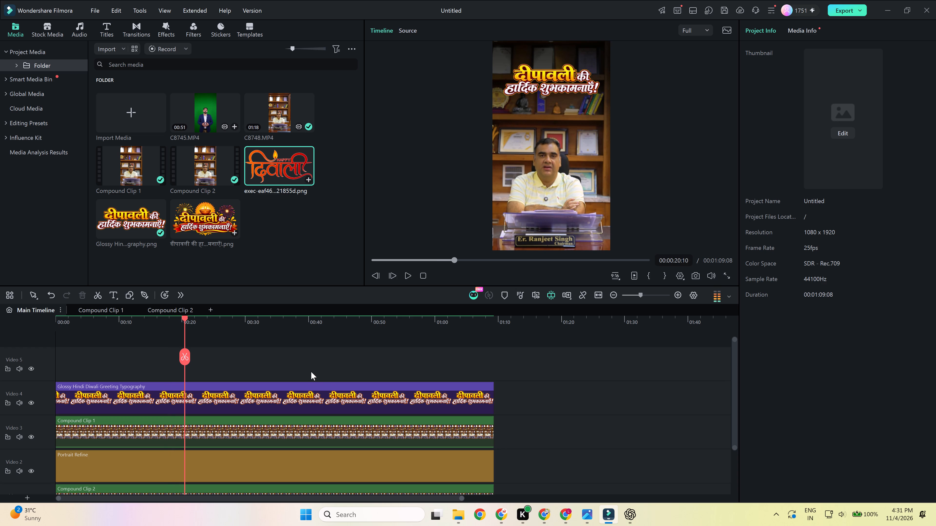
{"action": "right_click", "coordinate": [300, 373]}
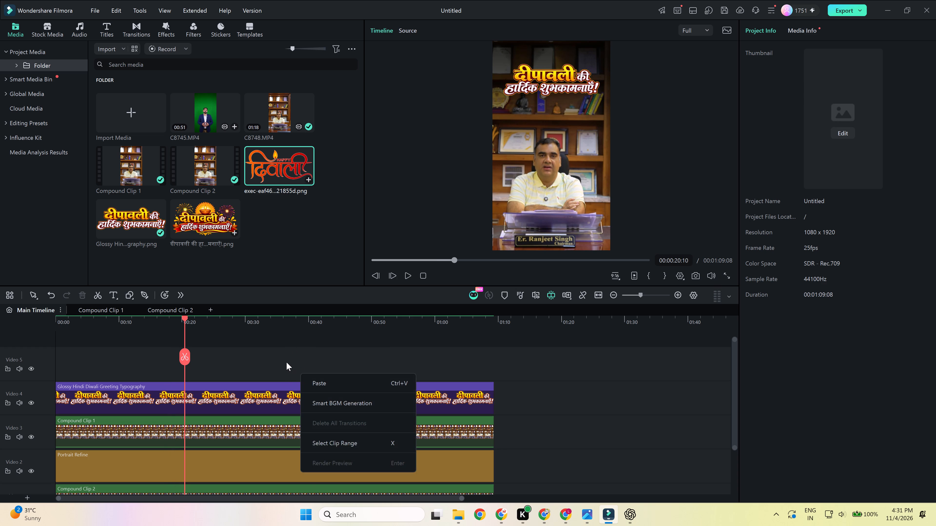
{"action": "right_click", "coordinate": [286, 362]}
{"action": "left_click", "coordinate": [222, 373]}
Run Speech to Text from Compound Clip 2 for the entire timeline sequence with No Translation and SRT output.
{"action": "scroll", "coordinate": [219, 401], "scroll_direction": "down", "scroll_amount": 3}
{"action": "left_click", "coordinate": [226, 432]}
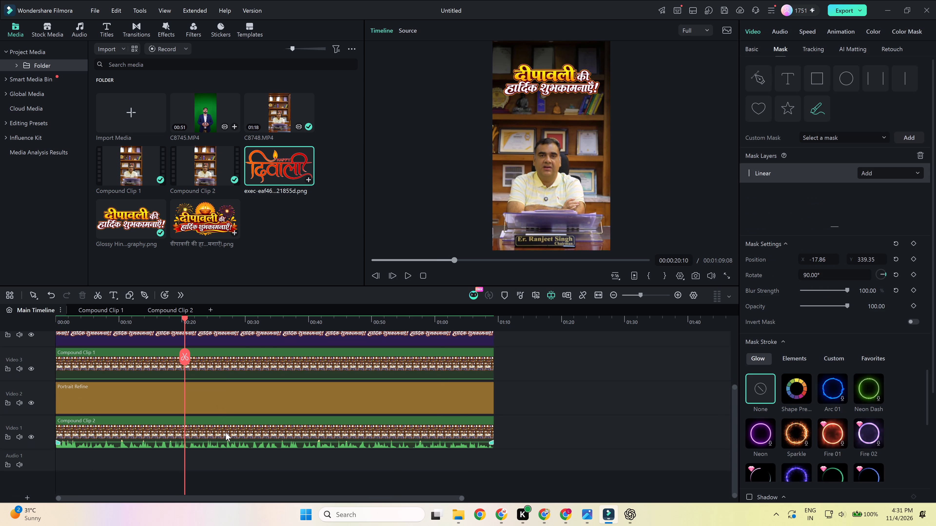
{"action": "right_click", "coordinate": [226, 432]}
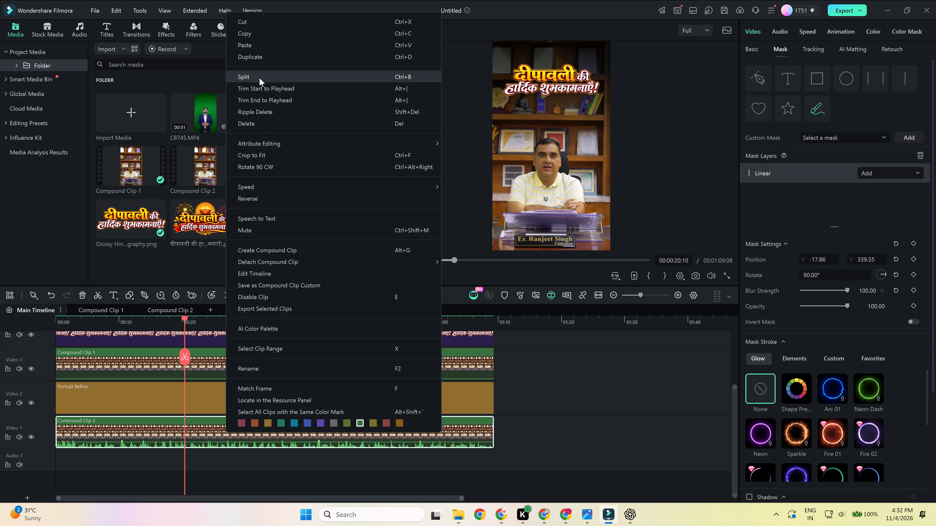
{"action": "left_click", "coordinate": [263, 218]}
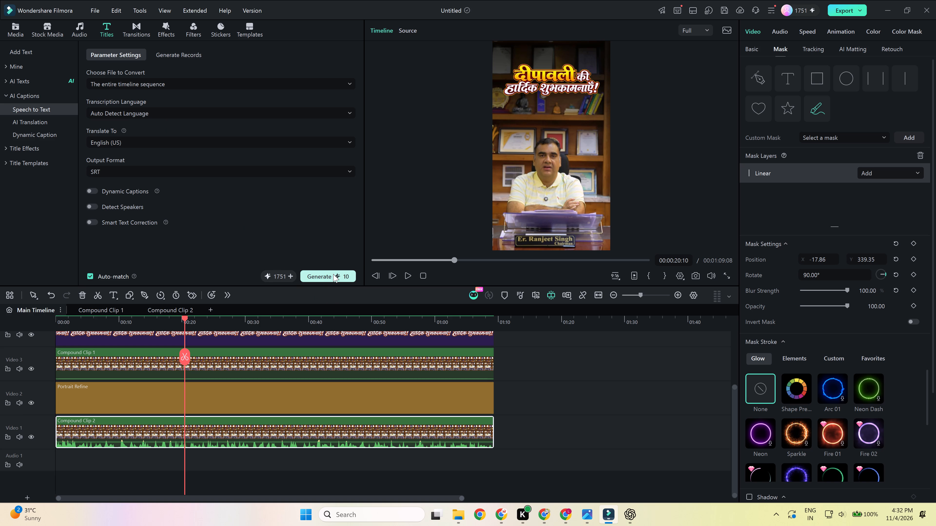
{"action": "left_click", "coordinate": [211, 141]}
{"action": "left_click", "coordinate": [185, 156]}
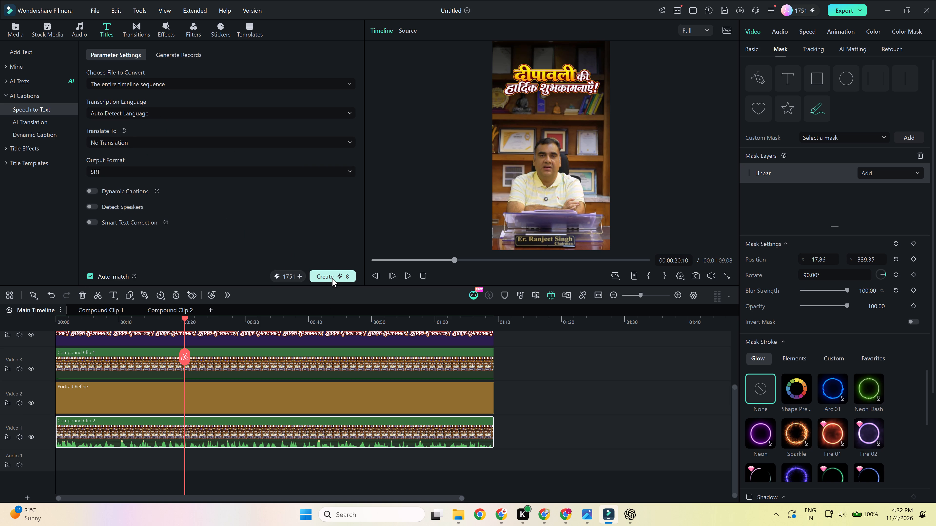
{"action": "left_click", "coordinate": [332, 277]}
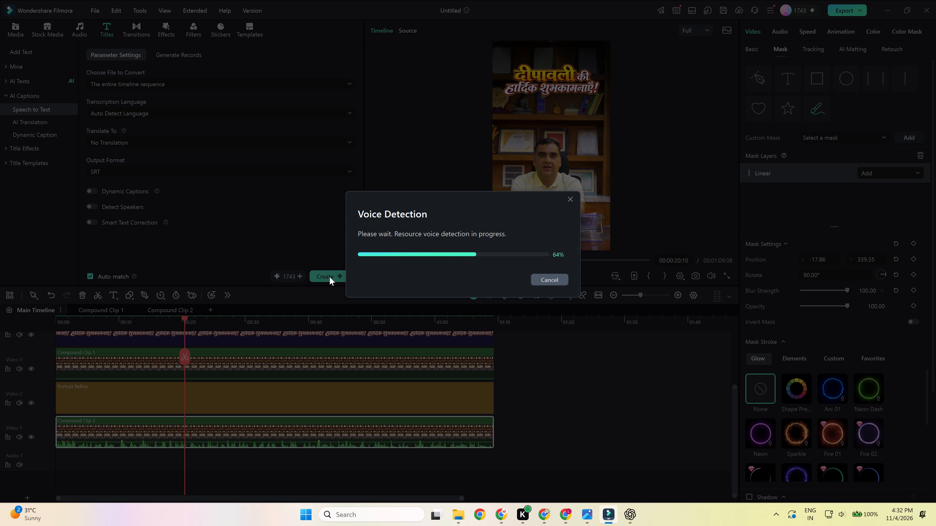
Run Speech to Text again on the entire timeline sequence with the same No Translation and SRT settings.
{"action": "scroll", "coordinate": [321, 399], "scroll_direction": "up", "scroll_amount": 3}
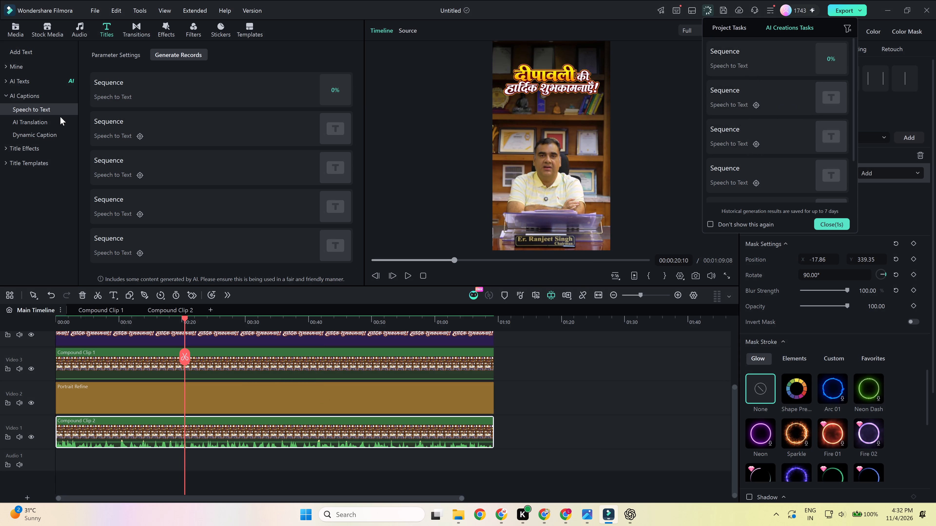
{"action": "left_click", "coordinate": [34, 114]}
{"action": "left_click", "coordinate": [42, 118]}
{"action": "left_click", "coordinate": [40, 114]}
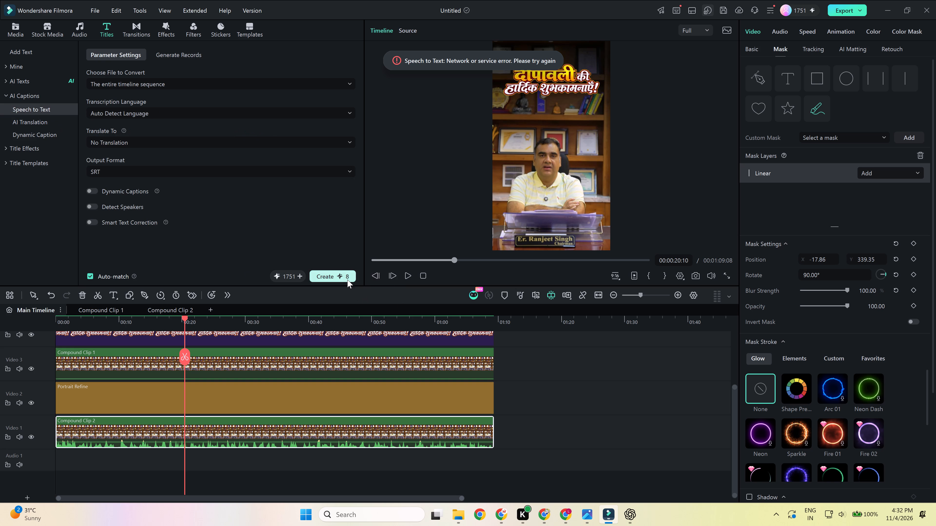
{"action": "left_click", "coordinate": [345, 276]}
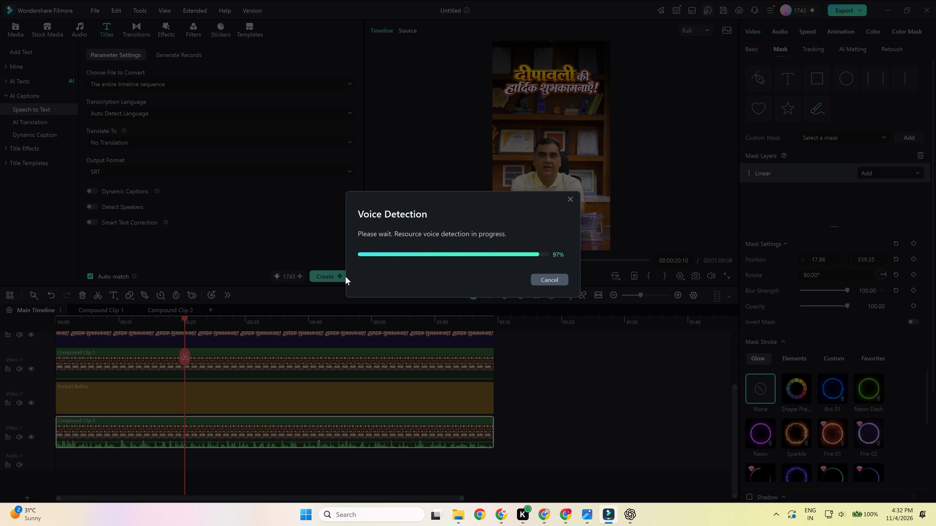
{"action": "scroll", "coordinate": [346, 410], "scroll_direction": "up", "scroll_amount": 4}
{"action": "scroll", "coordinate": [585, 382], "scroll_direction": "up", "scroll_amount": 7}
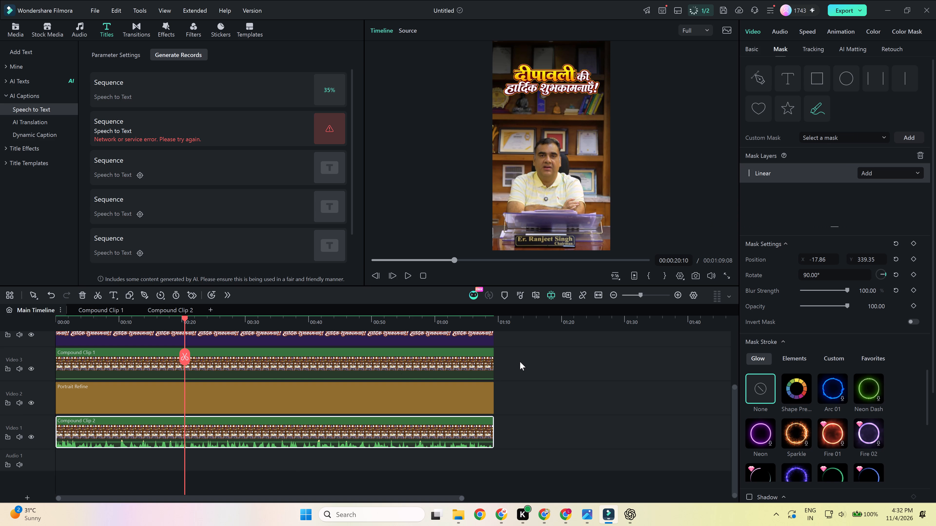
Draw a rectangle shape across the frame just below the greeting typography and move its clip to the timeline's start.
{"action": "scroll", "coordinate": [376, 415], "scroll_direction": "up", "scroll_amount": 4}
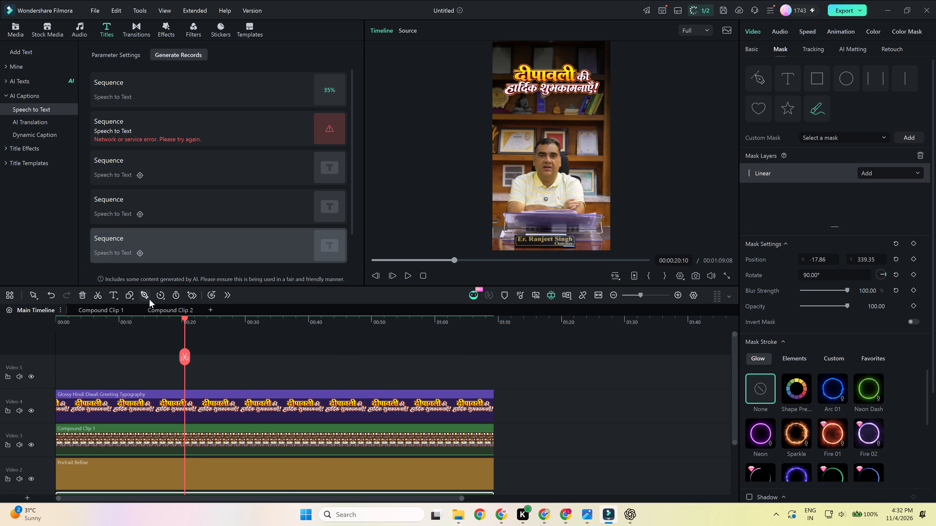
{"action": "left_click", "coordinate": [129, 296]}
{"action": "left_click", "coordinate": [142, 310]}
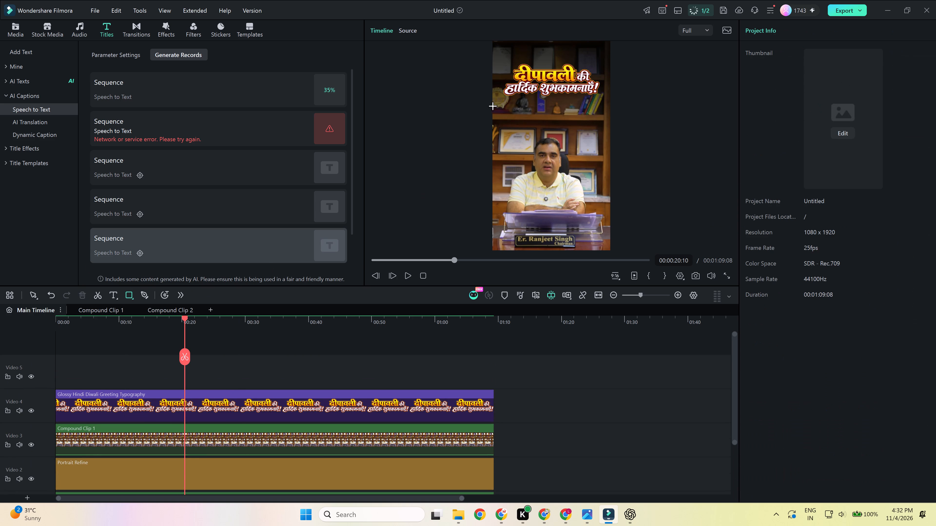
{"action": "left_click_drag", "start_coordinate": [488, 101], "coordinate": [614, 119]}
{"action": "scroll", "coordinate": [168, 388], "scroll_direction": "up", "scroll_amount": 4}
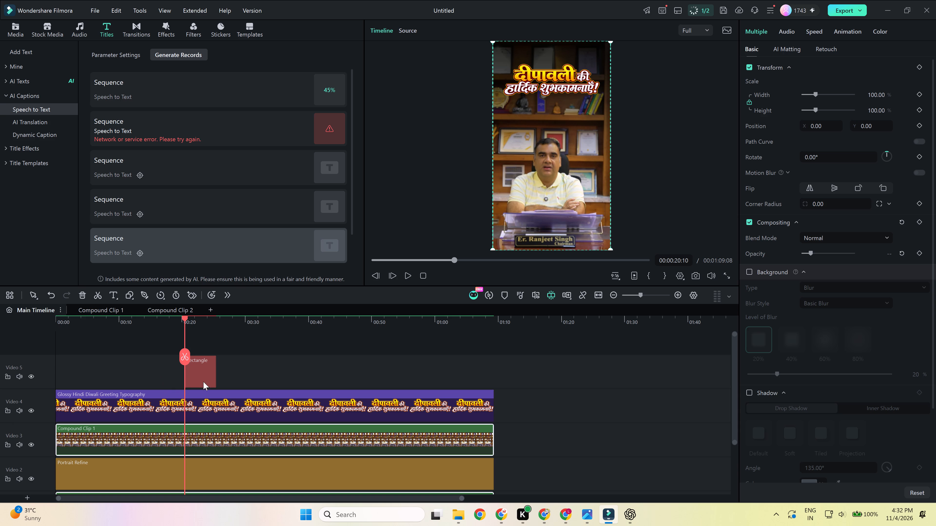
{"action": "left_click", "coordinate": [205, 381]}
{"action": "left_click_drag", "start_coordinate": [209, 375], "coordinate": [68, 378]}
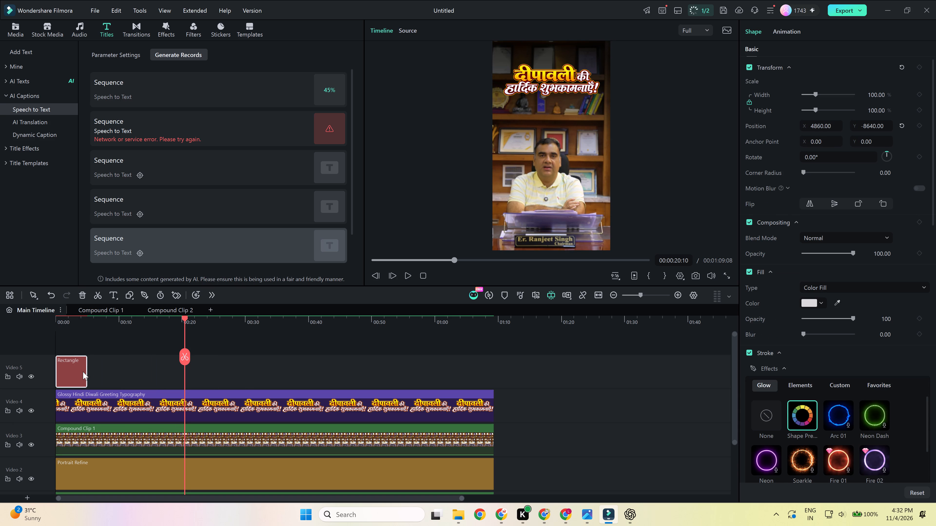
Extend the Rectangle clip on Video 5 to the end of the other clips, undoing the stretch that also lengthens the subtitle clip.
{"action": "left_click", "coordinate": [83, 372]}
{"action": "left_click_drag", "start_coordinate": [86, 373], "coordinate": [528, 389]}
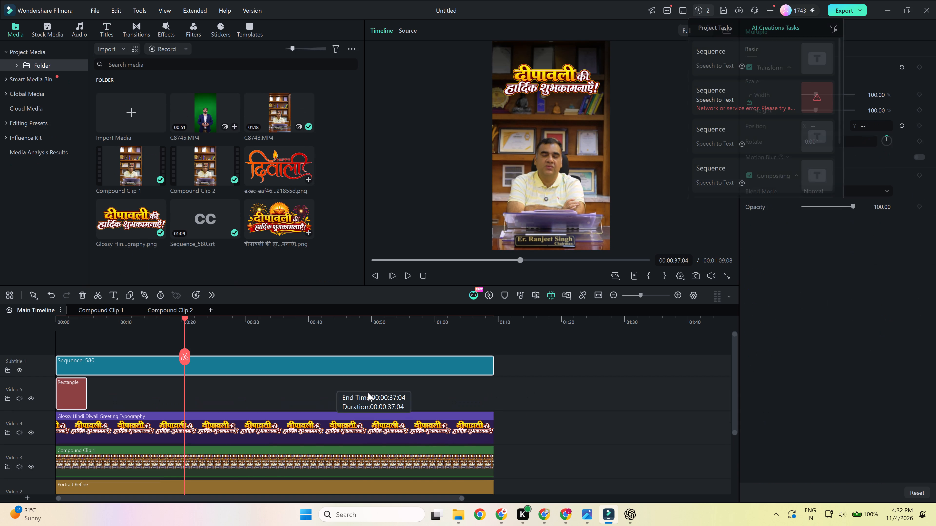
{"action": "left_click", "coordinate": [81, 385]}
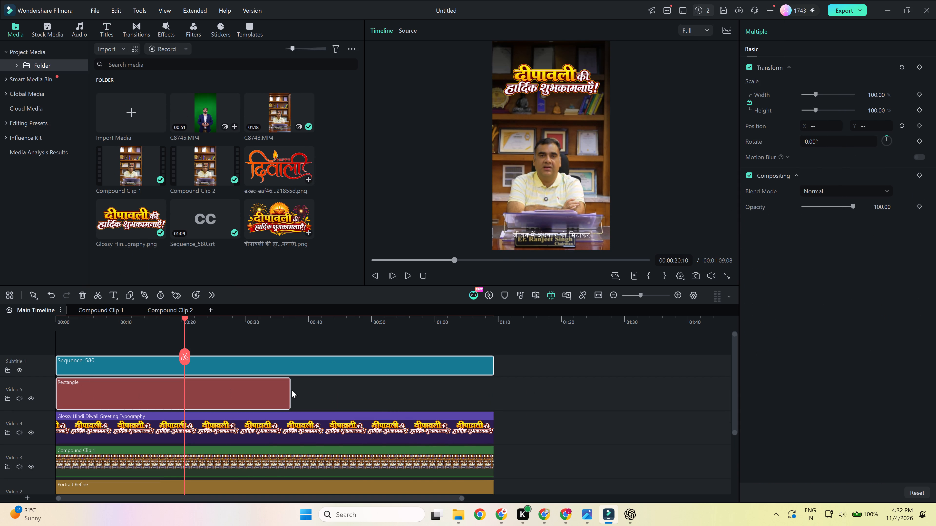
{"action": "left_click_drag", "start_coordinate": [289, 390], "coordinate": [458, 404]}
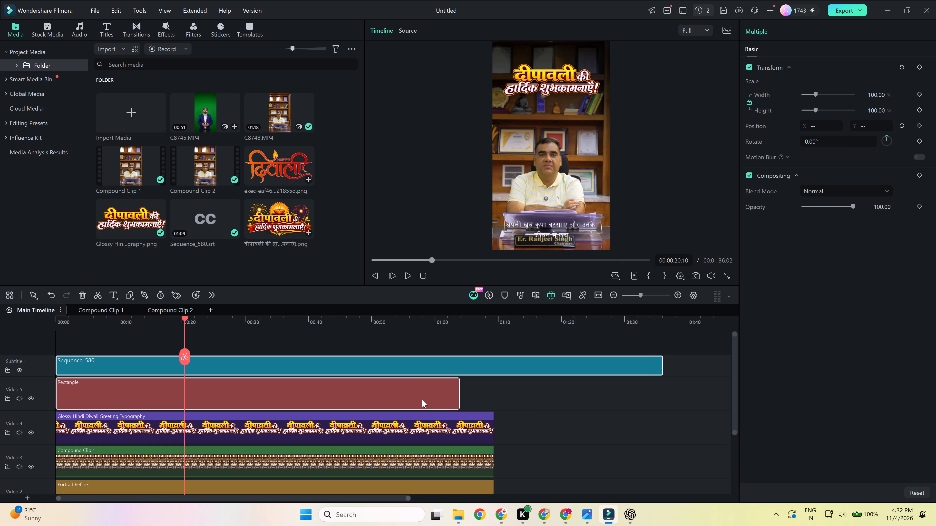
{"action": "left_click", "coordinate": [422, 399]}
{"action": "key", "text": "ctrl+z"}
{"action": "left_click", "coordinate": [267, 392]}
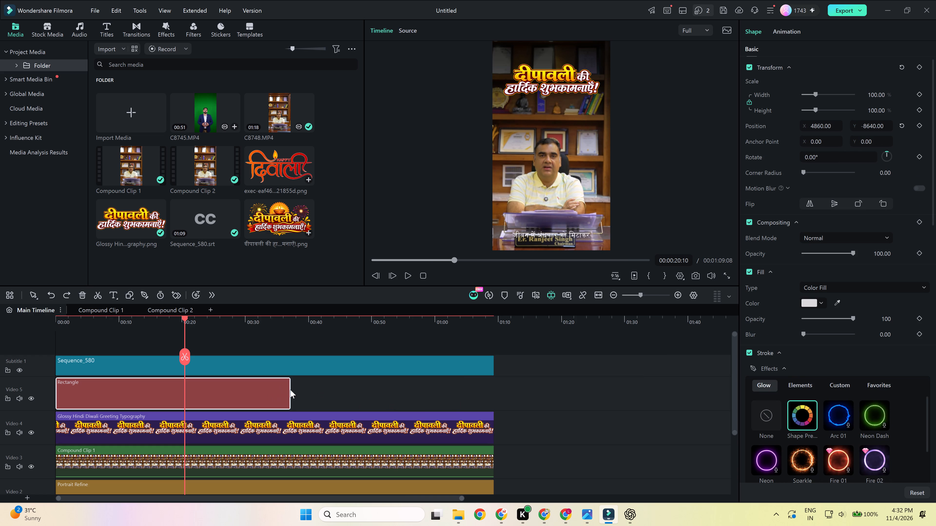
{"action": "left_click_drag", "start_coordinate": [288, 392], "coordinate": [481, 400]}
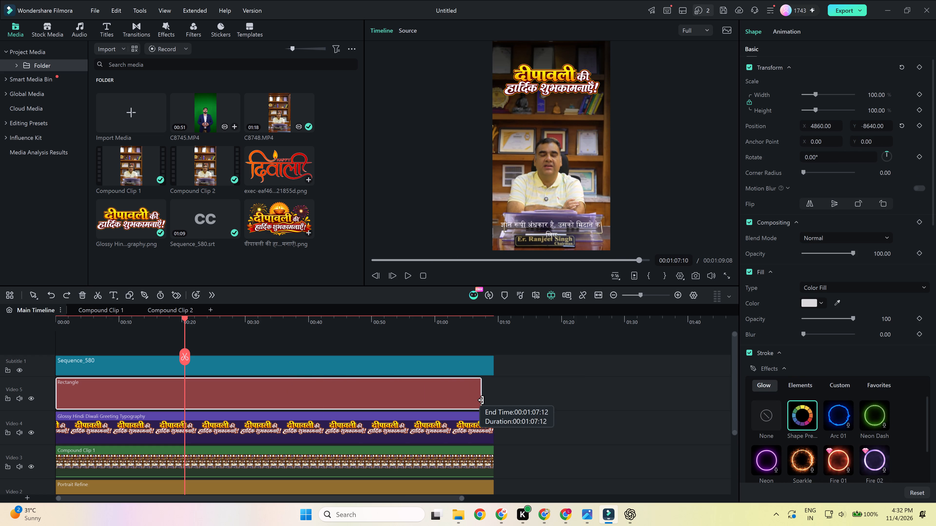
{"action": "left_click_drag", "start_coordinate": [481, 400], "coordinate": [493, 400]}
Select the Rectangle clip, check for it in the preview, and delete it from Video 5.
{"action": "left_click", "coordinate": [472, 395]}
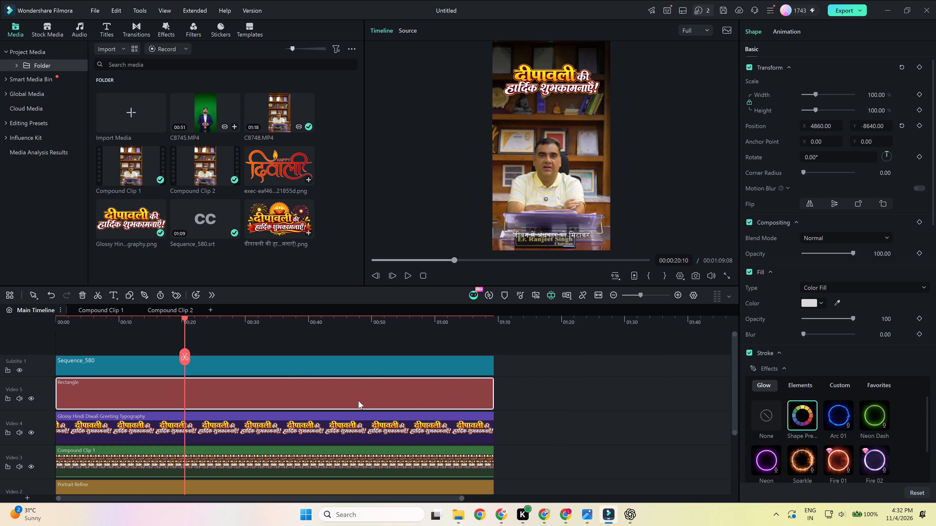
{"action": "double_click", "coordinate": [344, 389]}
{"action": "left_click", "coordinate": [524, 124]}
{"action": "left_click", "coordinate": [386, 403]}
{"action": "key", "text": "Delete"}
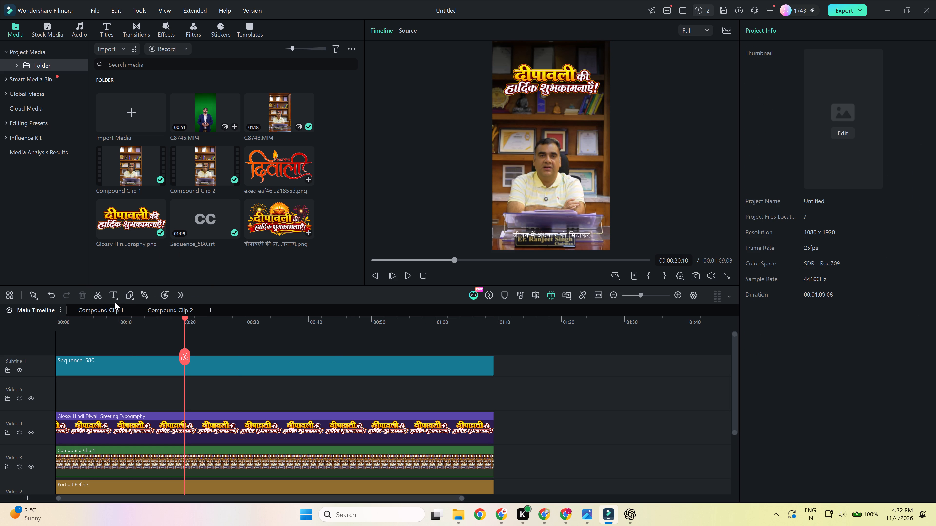
Draw a rectangle band below the greeting typography, unlock its scale, widen it to about 123% and centre it at Y about 290.
{"action": "left_click", "coordinate": [129, 294]}
{"action": "left_click", "coordinate": [212, 317]}
{"action": "left_click_drag", "start_coordinate": [499, 111], "coordinate": [598, 125]}
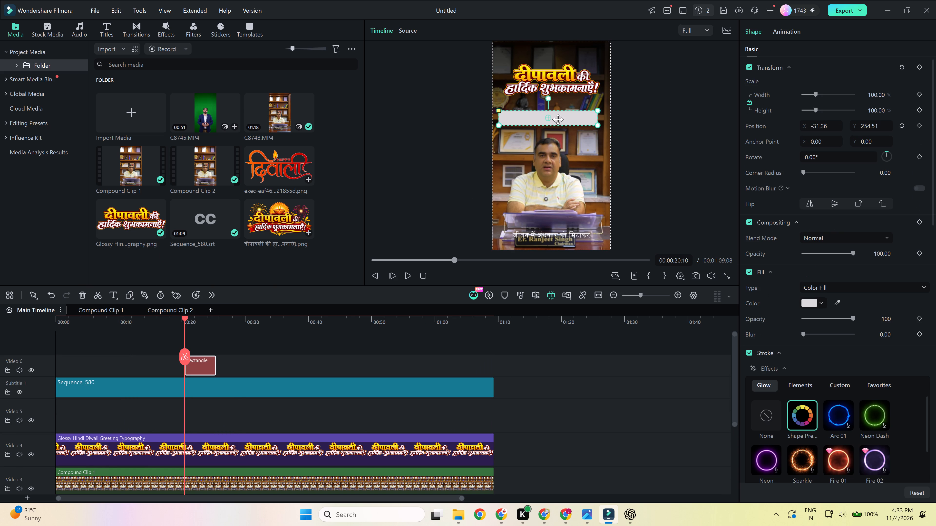
{"action": "left_click_drag", "start_coordinate": [563, 120], "coordinate": [554, 121]}
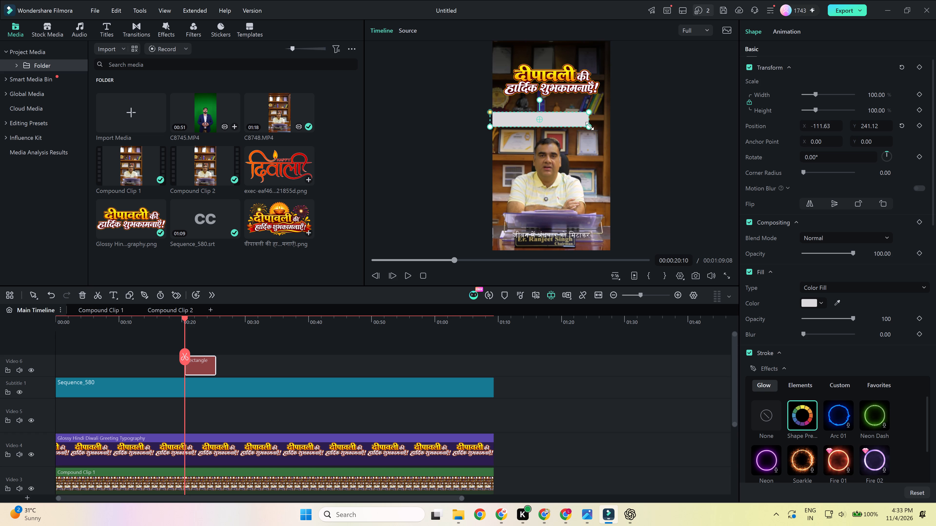
{"action": "left_click", "coordinate": [751, 102]}
{"action": "left_click_drag", "start_coordinate": [588, 118], "coordinate": [604, 119]}
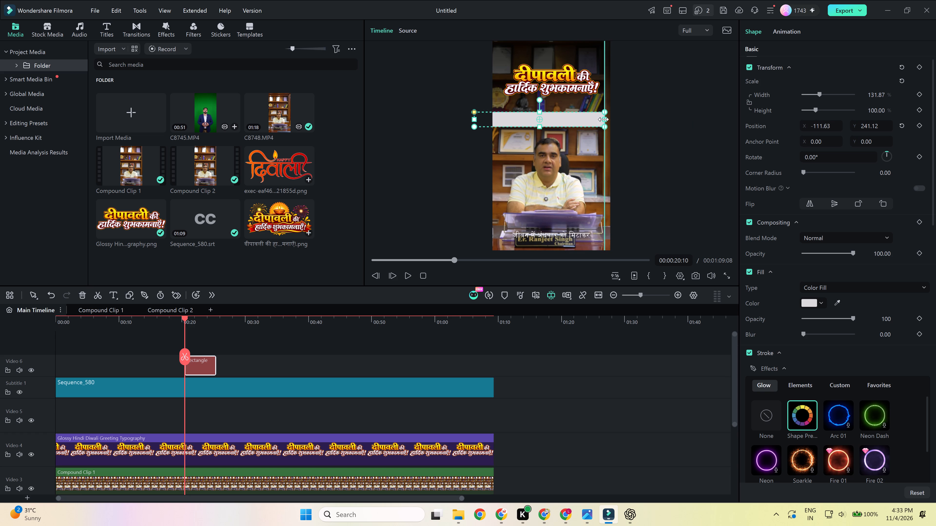
{"action": "left_click_drag", "start_coordinate": [604, 119], "coordinate": [600, 120]}
{"action": "left_click_drag", "start_coordinate": [571, 118], "coordinate": [580, 115]}
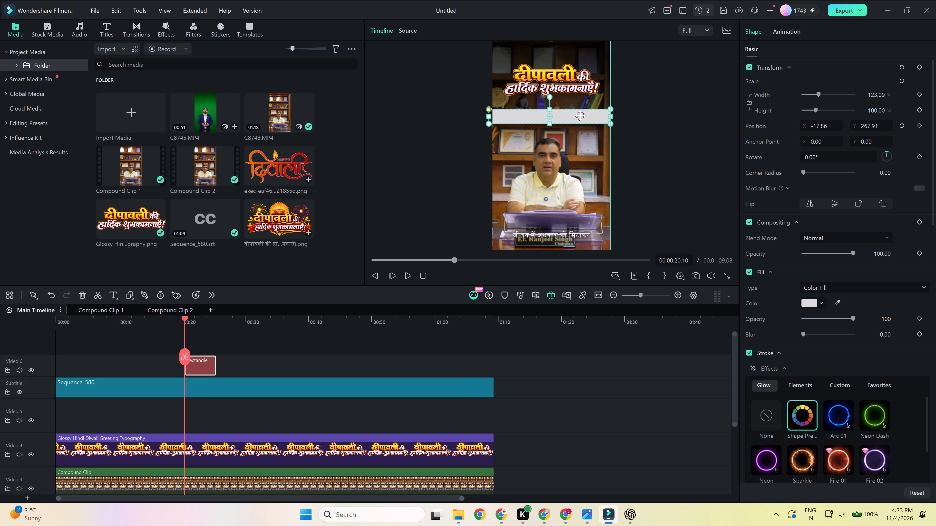
{"action": "left_click_drag", "start_coordinate": [580, 115], "coordinate": [583, 113]}
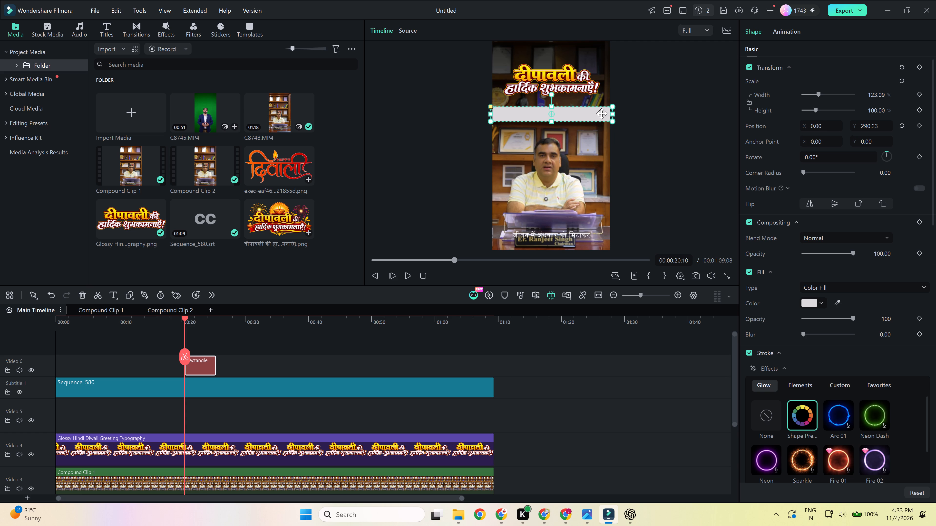
Fill the rectangle with black and lower its compositing opacity to 68%.
{"action": "left_click", "coordinate": [822, 307]}
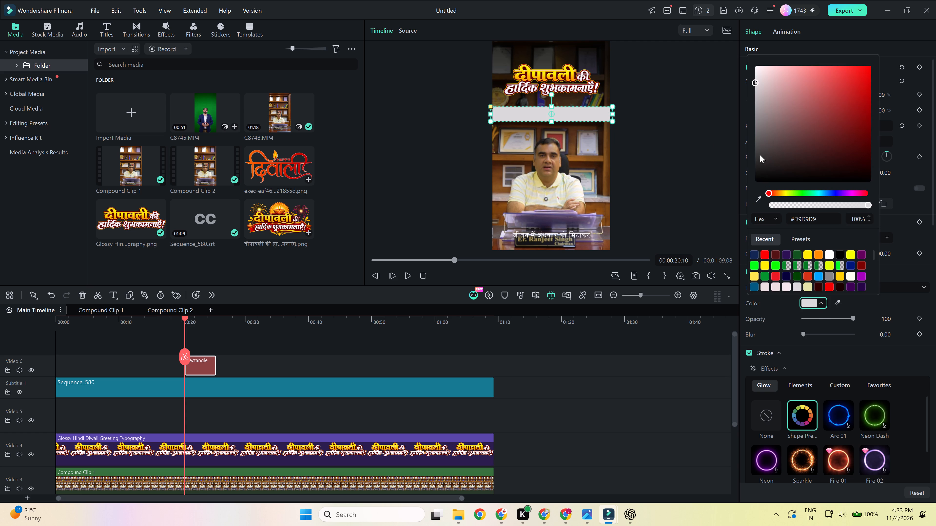
{"action": "left_click_drag", "start_coordinate": [774, 156], "coordinate": [935, 206]}
{"action": "left_click", "coordinate": [653, 355]}
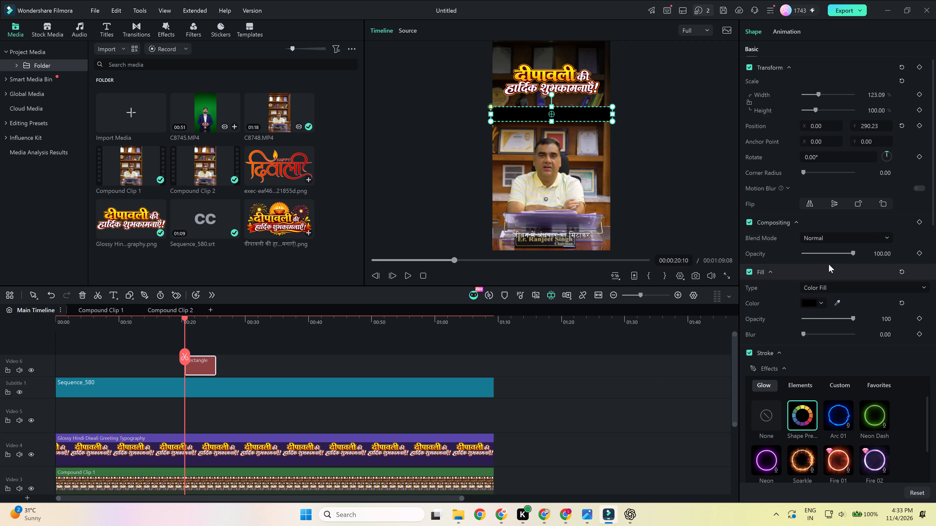
{"action": "left_click_drag", "start_coordinate": [847, 252], "coordinate": [838, 254]}
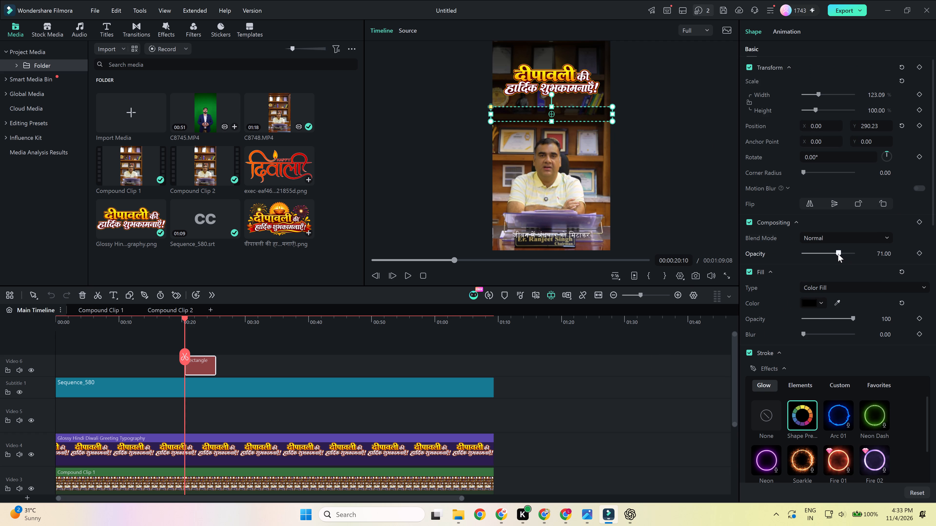
{"action": "left_click_drag", "start_coordinate": [838, 254], "coordinate": [837, 254]}
Widen the rectangle to about 136% so it extends past both sides of the frame.
{"action": "left_click_drag", "start_coordinate": [614, 114], "coordinate": [620, 117]}
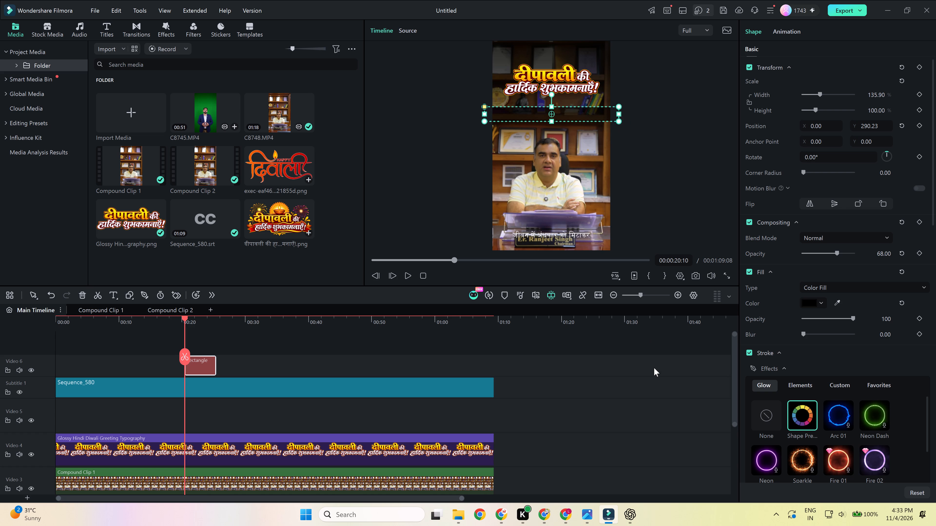
{"action": "left_click", "coordinate": [655, 373]}
{"action": "left_click", "coordinate": [550, 110]}
Try the rectangle's stroke on and off, look through its stroke effect categories, and leave the stroke disabled.
{"action": "left_click", "coordinate": [750, 351]}
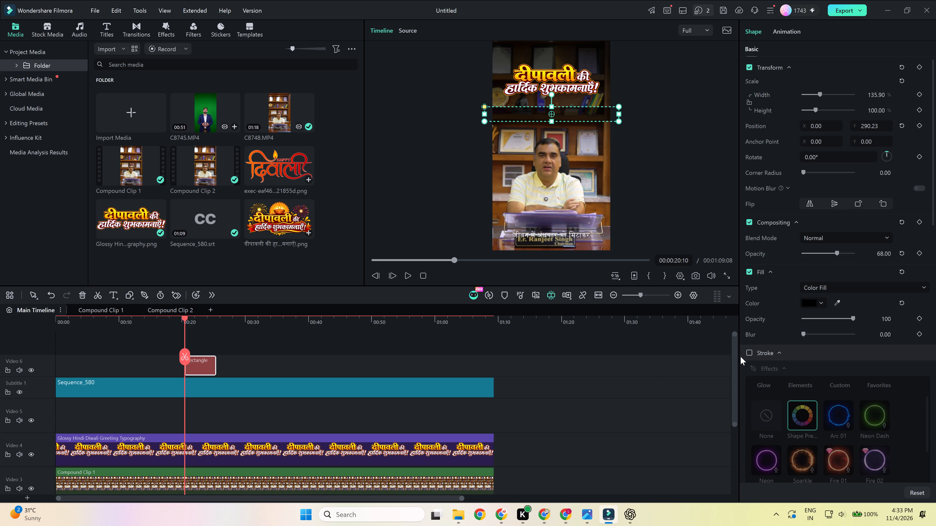
{"action": "left_click", "coordinate": [625, 383]}
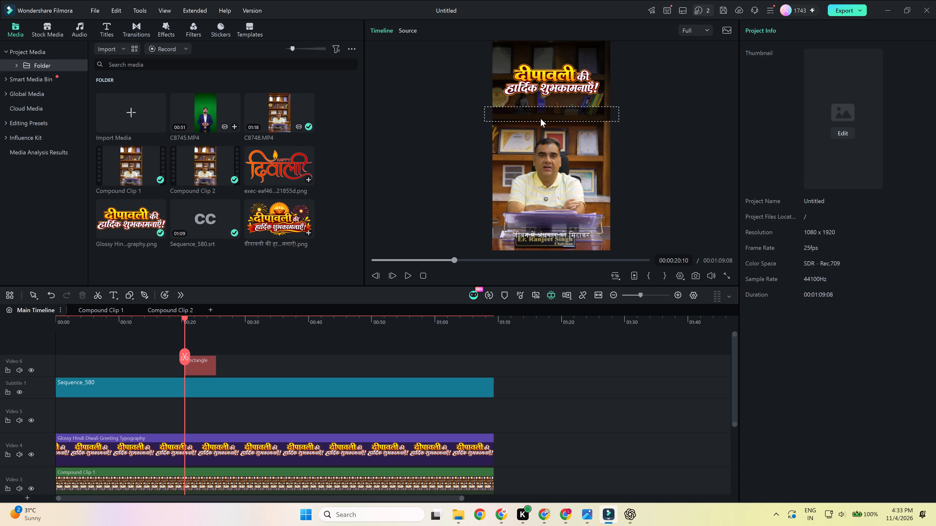
{"action": "left_click", "coordinate": [541, 119]}
{"action": "left_click", "coordinate": [748, 352]}
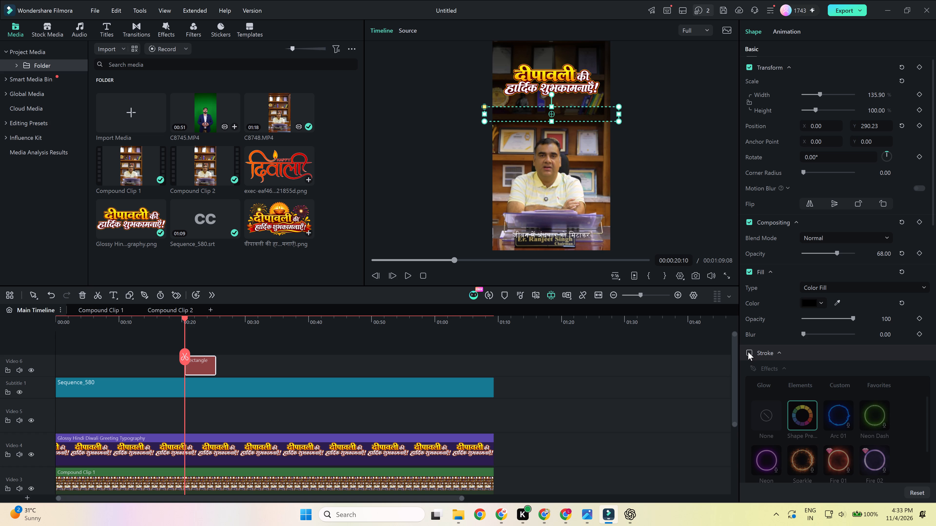
{"action": "left_click", "coordinate": [772, 352]}
{"action": "left_click", "coordinate": [772, 352]}
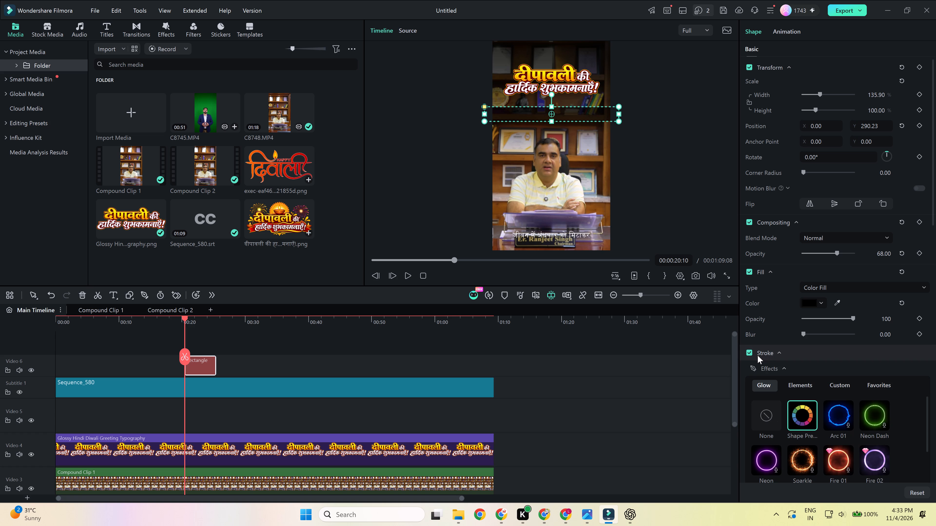
{"action": "left_click", "coordinate": [796, 386]}
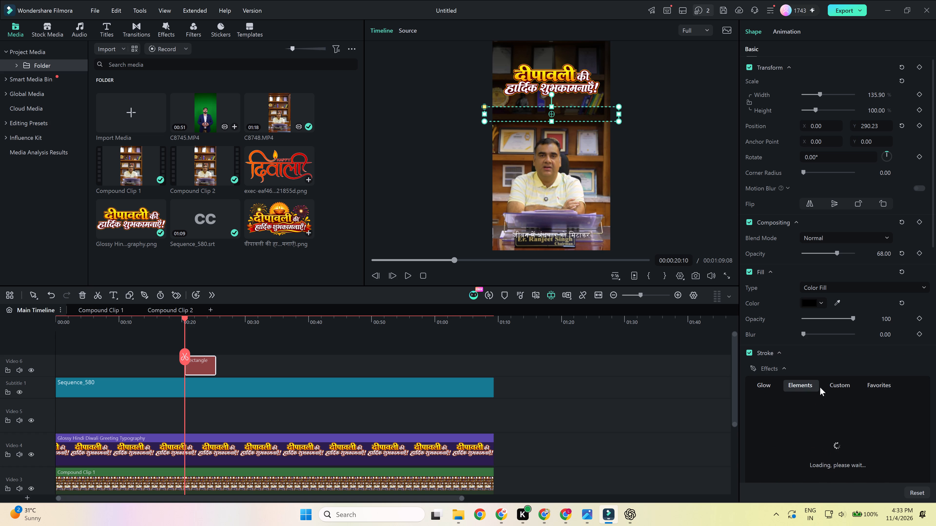
{"action": "left_click", "coordinate": [835, 387]}
{"action": "left_click", "coordinate": [877, 384]}
{"action": "left_click", "coordinate": [762, 386]}
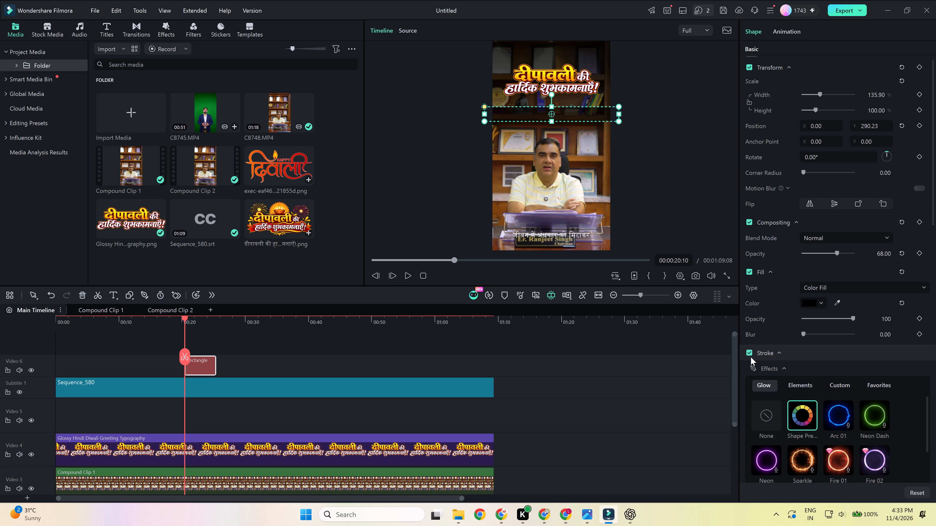
{"action": "left_click", "coordinate": [751, 355]}
{"action": "left_click", "coordinate": [673, 388]}
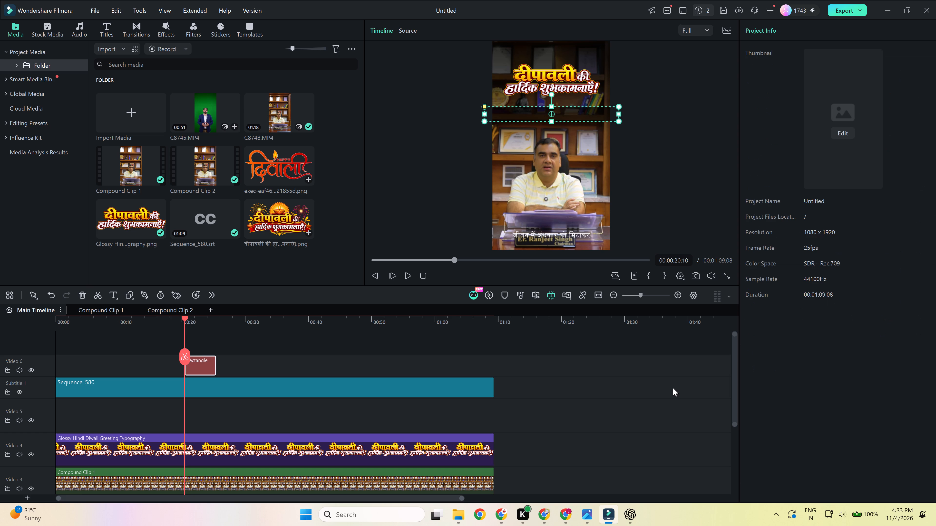
Move the black rectangle slightly lower beneath the greeting, to Y about 250, keeping it horizontally centred.
{"action": "left_click", "coordinate": [579, 112]}
{"action": "left_click_drag", "start_coordinate": [587, 113], "coordinate": [587, 113]}
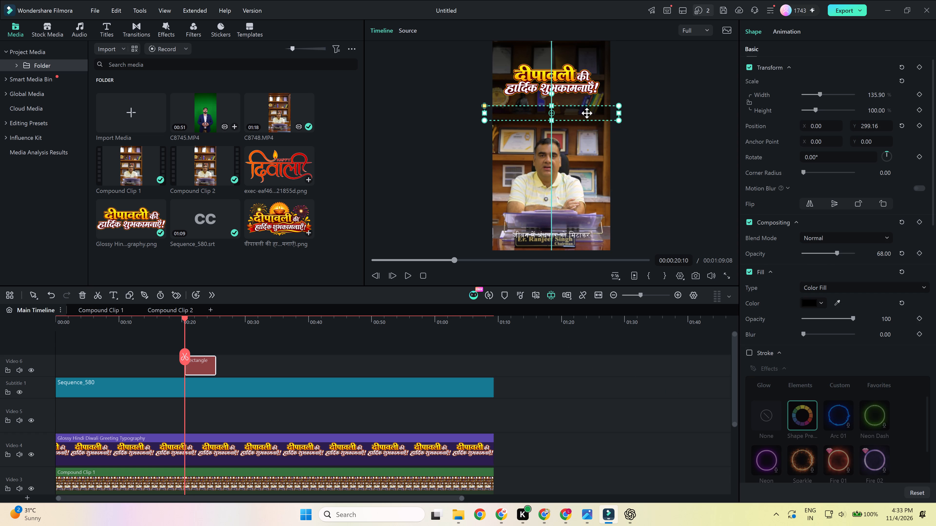
{"action": "left_click_drag", "start_coordinate": [587, 113], "coordinate": [586, 117]}
{"action": "left_click", "coordinate": [557, 429]}
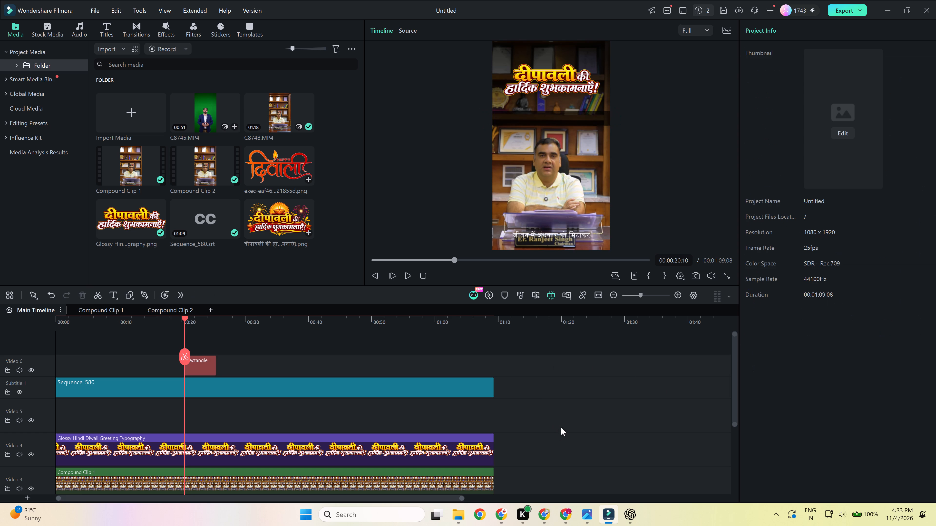
Move the Rectangle clip to the start of Video 5 and extend it to the end of the other clips.
{"action": "left_click", "coordinate": [196, 363]}
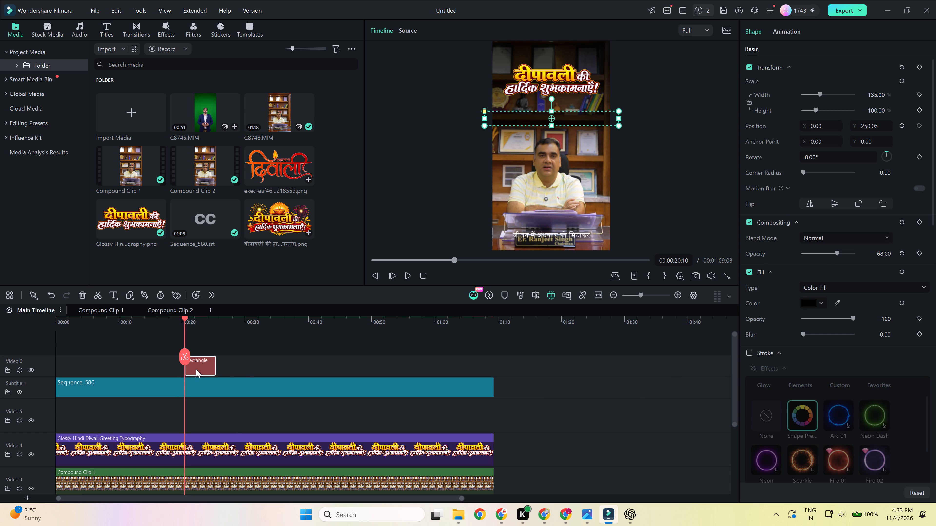
{"action": "left_click_drag", "start_coordinate": [196, 369], "coordinate": [186, 412]}
{"action": "left_click_drag", "start_coordinate": [176, 414], "coordinate": [29, 422]}
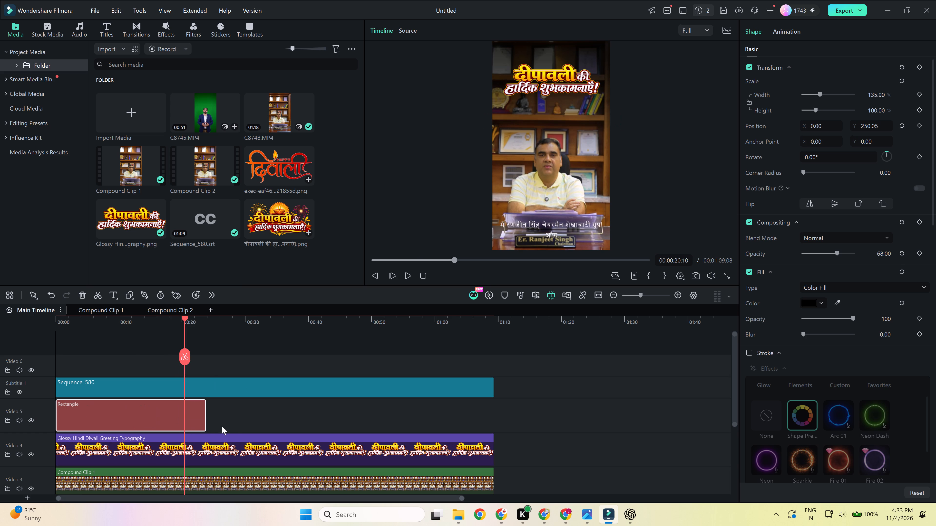
{"action": "left_click_drag", "start_coordinate": [205, 418], "coordinate": [495, 429]}
{"action": "left_click", "coordinate": [475, 421]}
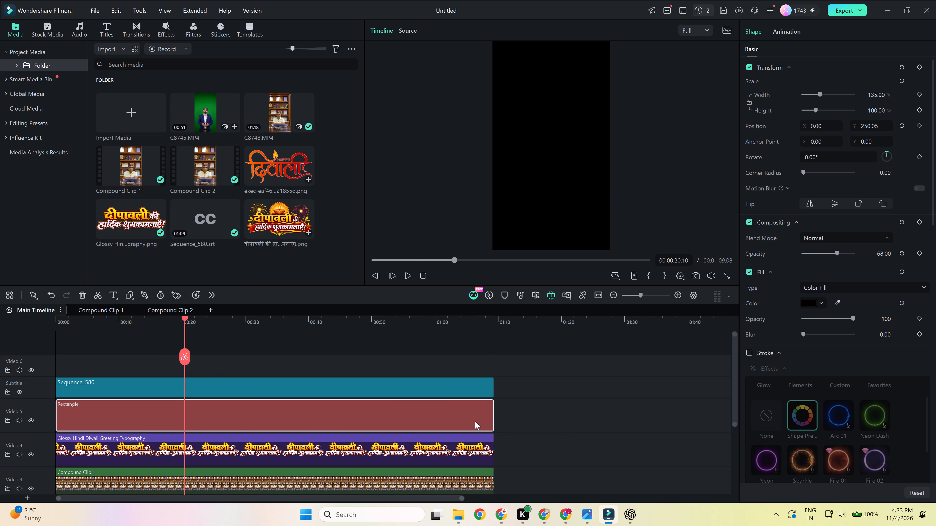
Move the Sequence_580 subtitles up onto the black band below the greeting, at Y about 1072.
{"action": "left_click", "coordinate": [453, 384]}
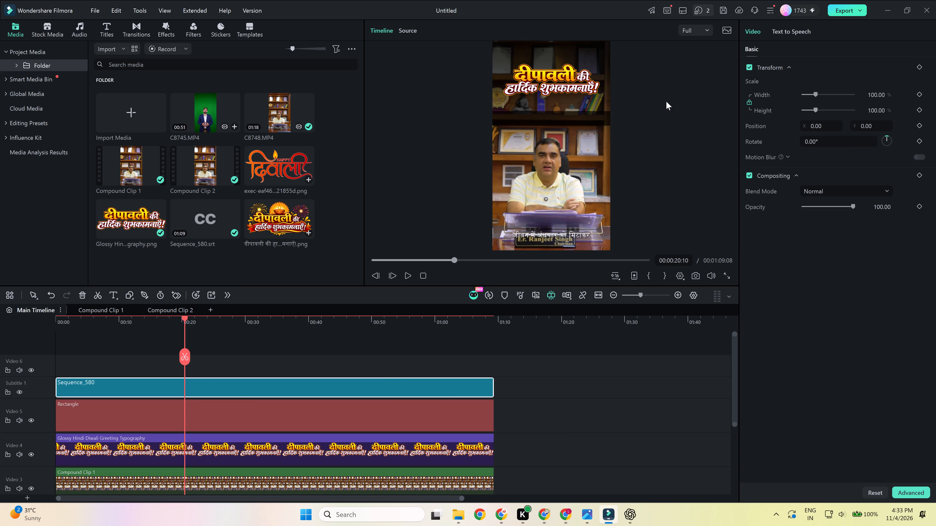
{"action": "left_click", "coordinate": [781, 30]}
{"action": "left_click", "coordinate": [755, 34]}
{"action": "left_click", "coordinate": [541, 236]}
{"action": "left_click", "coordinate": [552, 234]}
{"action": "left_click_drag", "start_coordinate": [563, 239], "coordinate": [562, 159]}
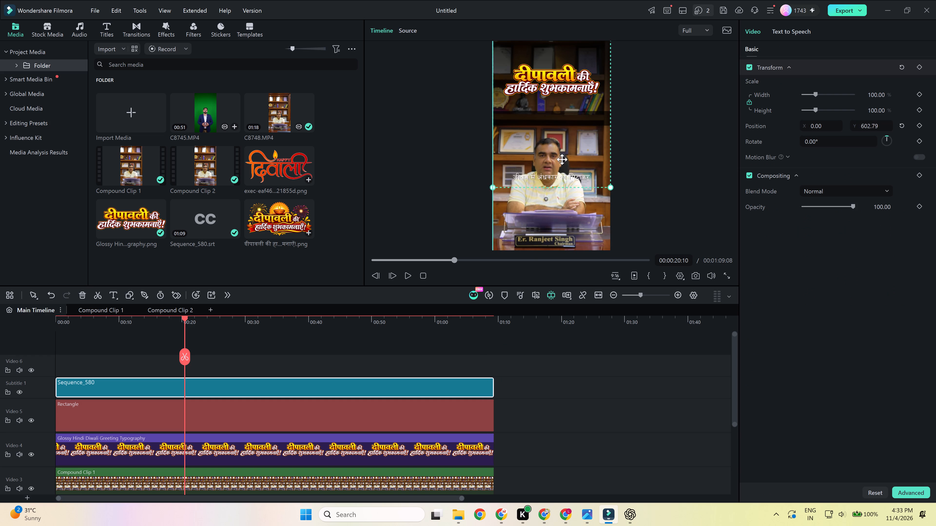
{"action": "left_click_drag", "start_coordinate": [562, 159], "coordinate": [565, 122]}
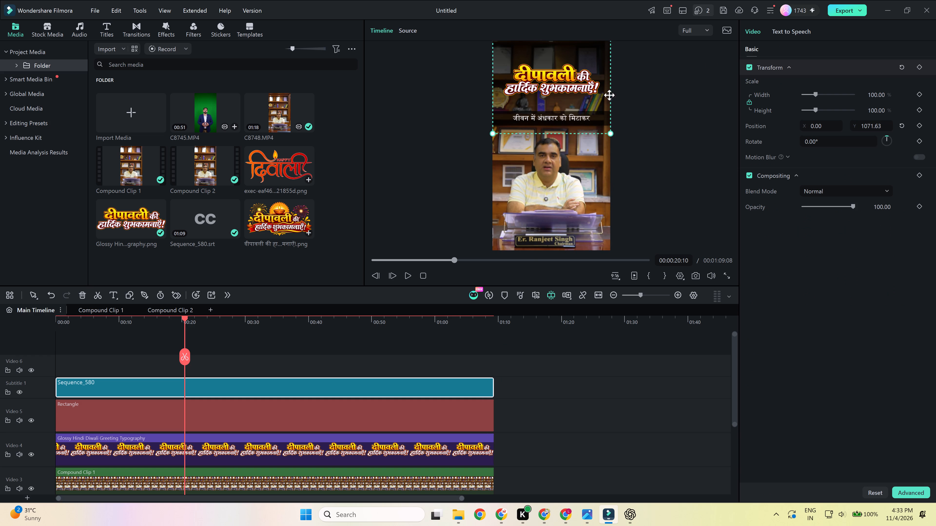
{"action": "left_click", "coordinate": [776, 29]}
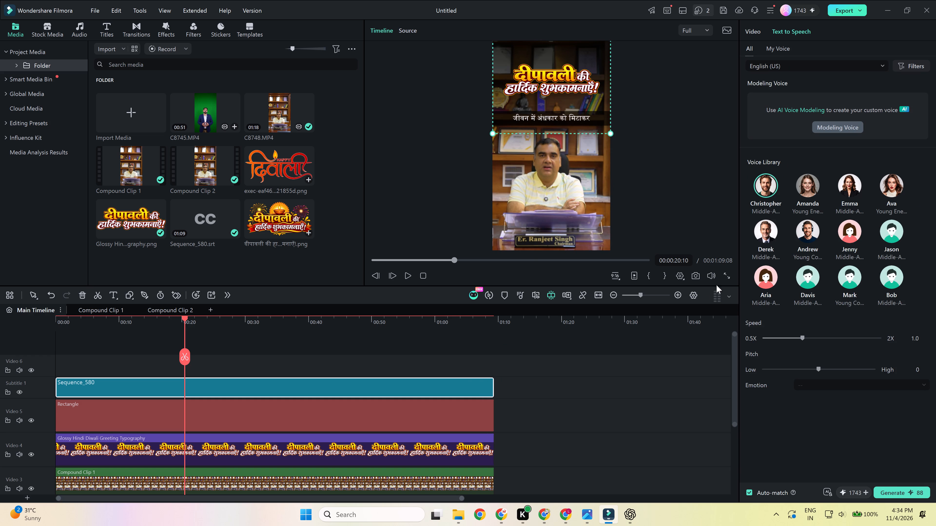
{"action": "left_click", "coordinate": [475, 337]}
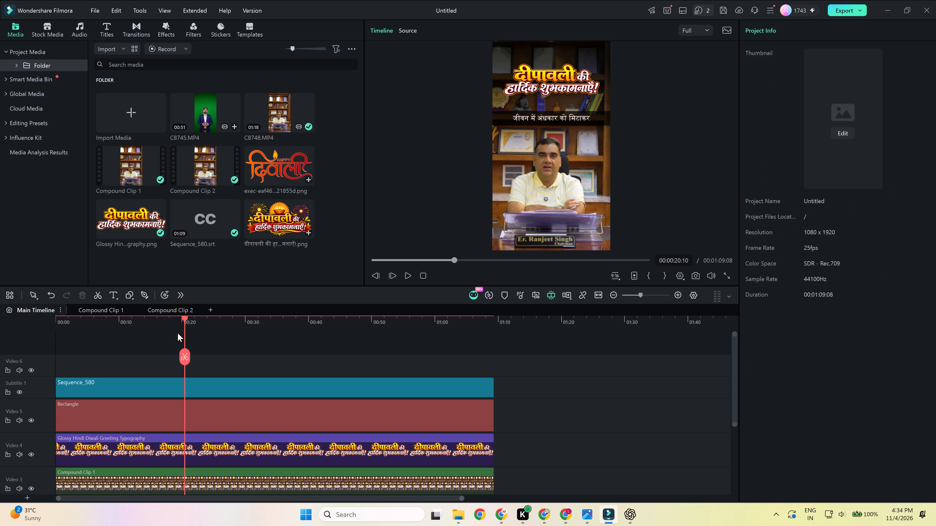
Check the subtitles at the start of the timeline and delete the Sequence_580 clip from the Subtitle 1 track.
{"action": "left_click_drag", "start_coordinate": [184, 316], "coordinate": [0, 322]}
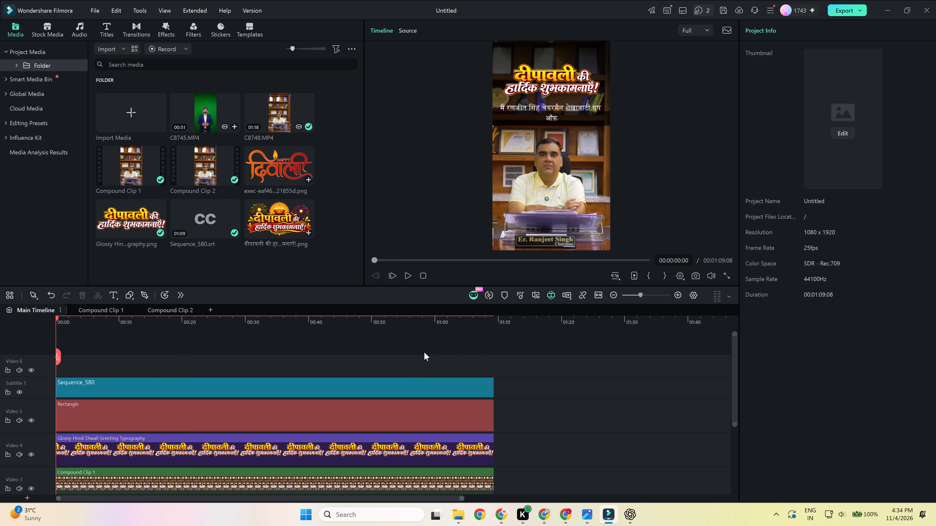
{"action": "left_click", "coordinate": [557, 115]}
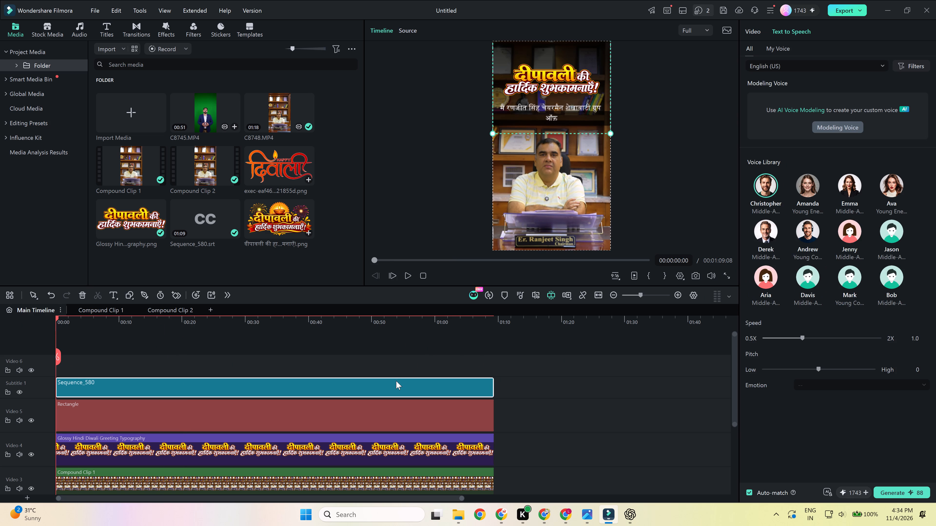
{"action": "left_click", "coordinate": [396, 381]}
{"action": "key", "text": "Delete"}
{"action": "right_click", "coordinate": [283, 384]}
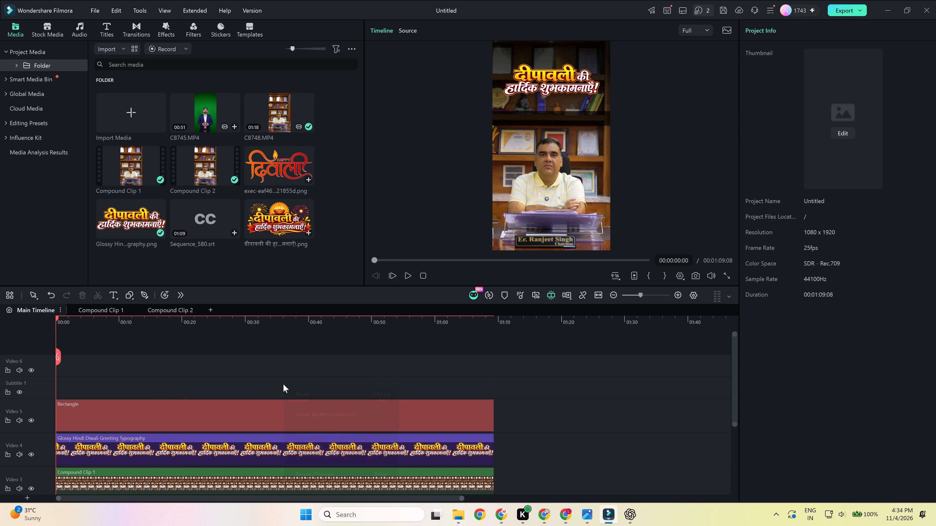
{"action": "left_click", "coordinate": [237, 385]}
Generate Dynamic Captions for the entire timeline sequence with Auto Detect Language and No Translation.
{"action": "left_click", "coordinate": [191, 479]}
{"action": "scroll", "coordinate": [197, 476], "scroll_direction": "down", "scroll_amount": 2}
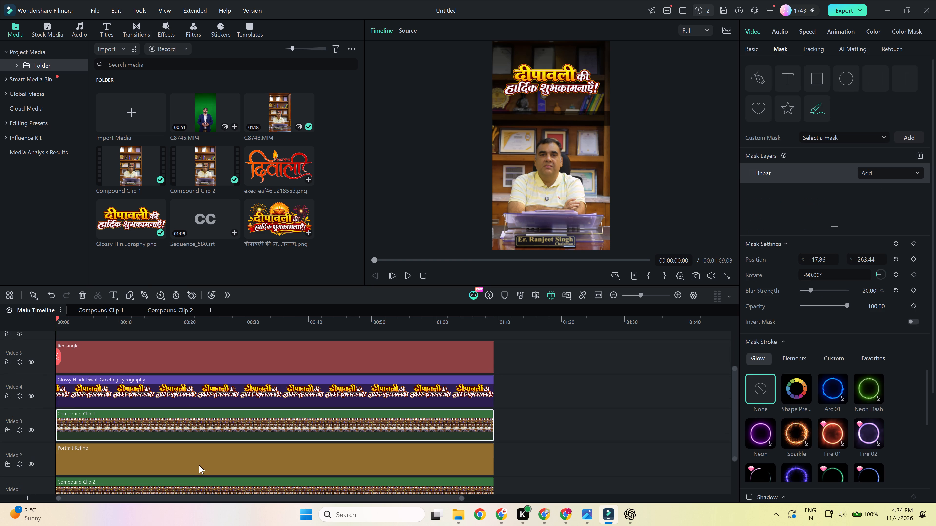
{"action": "left_click", "coordinate": [192, 486]}
{"action": "left_click", "coordinate": [104, 25]}
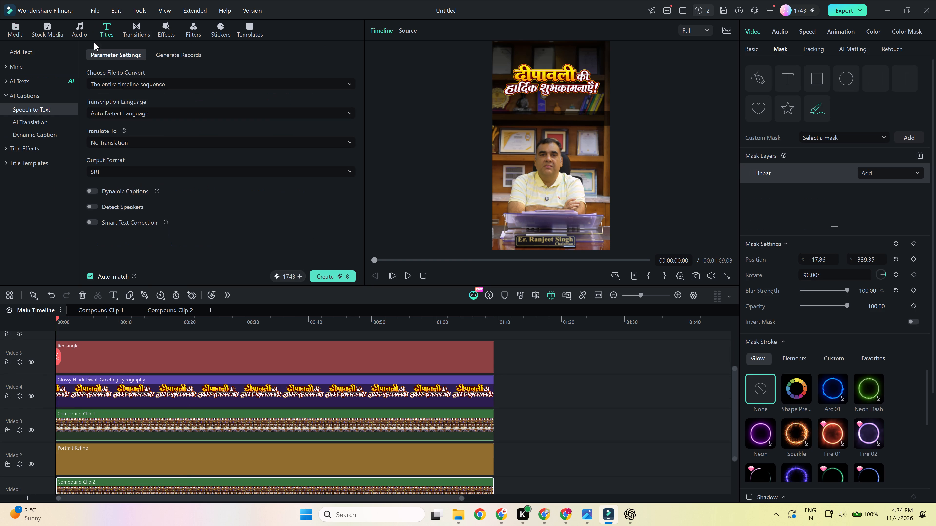
{"action": "left_click", "coordinate": [38, 136]}
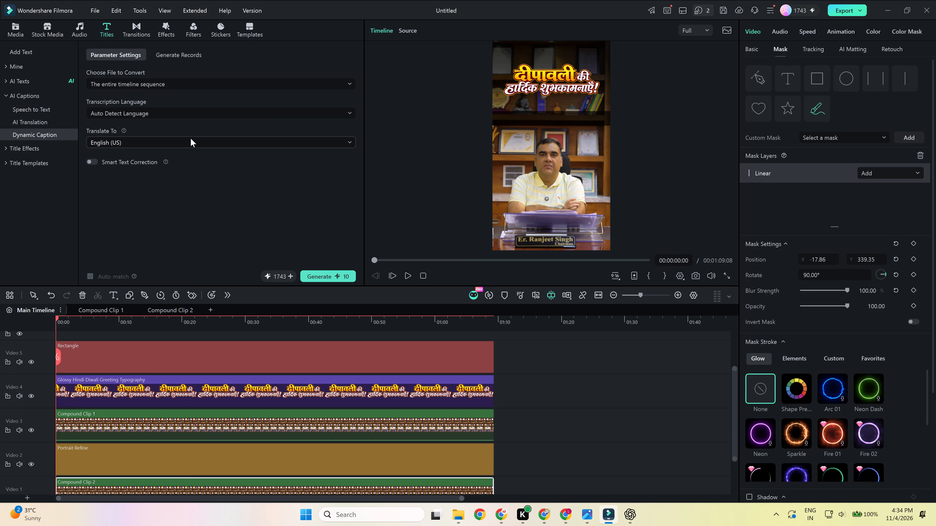
{"action": "left_click", "coordinate": [191, 142]}
{"action": "left_click", "coordinate": [146, 156]}
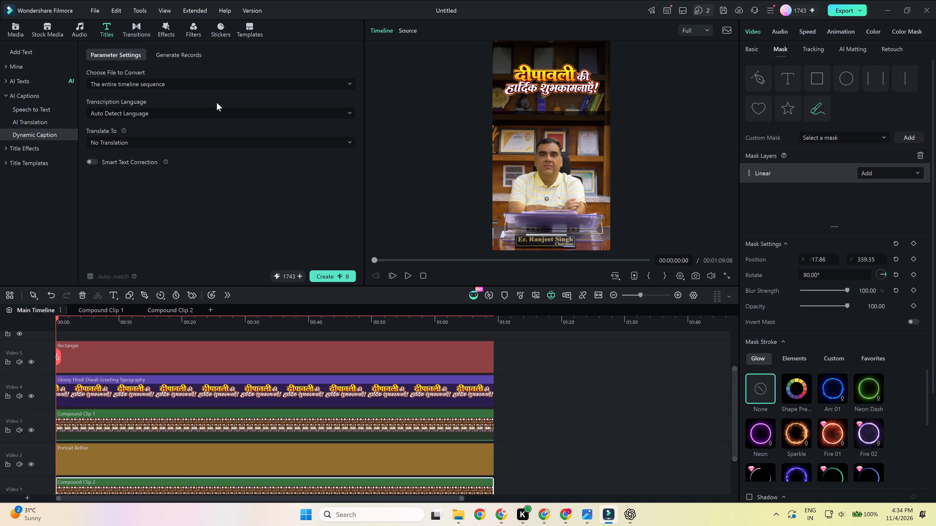
{"action": "left_click", "coordinate": [320, 275]}
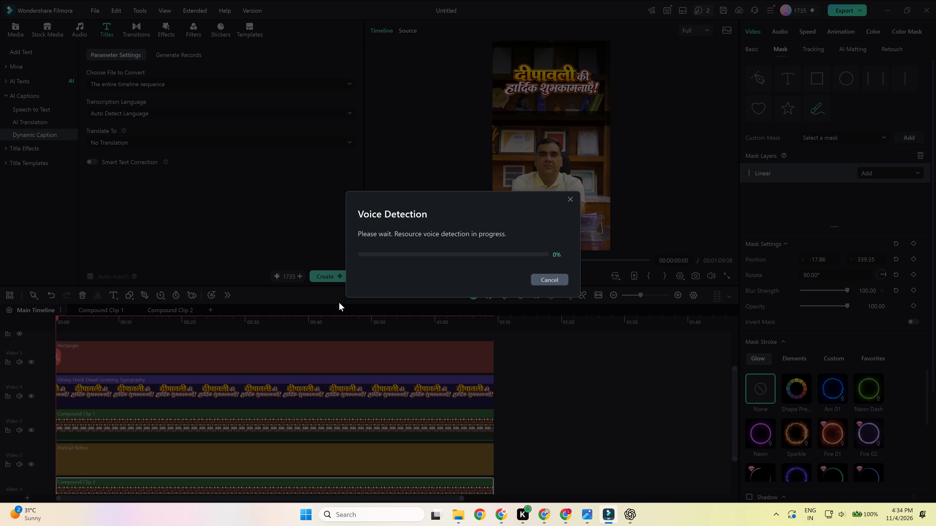
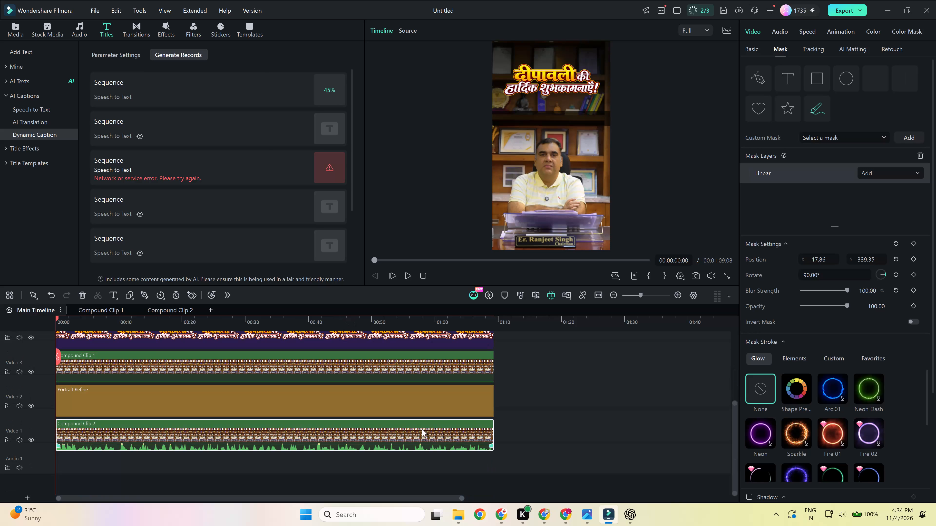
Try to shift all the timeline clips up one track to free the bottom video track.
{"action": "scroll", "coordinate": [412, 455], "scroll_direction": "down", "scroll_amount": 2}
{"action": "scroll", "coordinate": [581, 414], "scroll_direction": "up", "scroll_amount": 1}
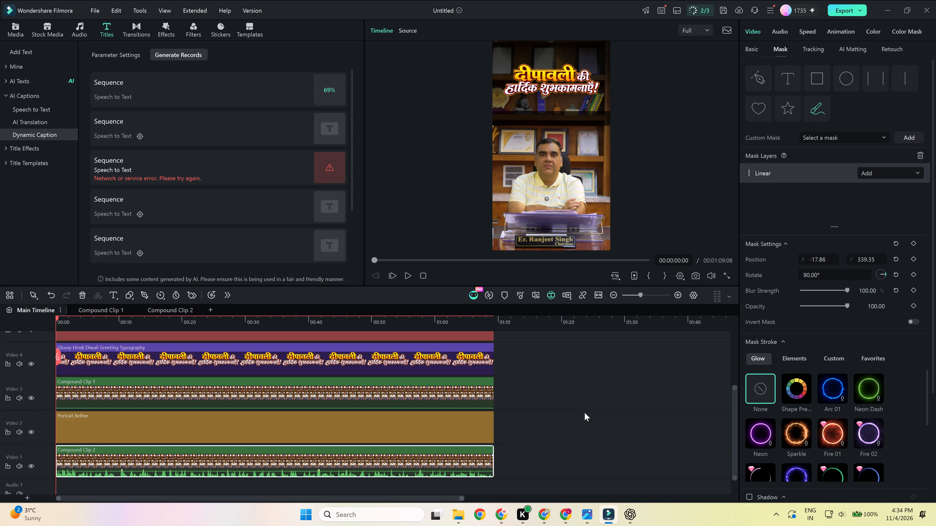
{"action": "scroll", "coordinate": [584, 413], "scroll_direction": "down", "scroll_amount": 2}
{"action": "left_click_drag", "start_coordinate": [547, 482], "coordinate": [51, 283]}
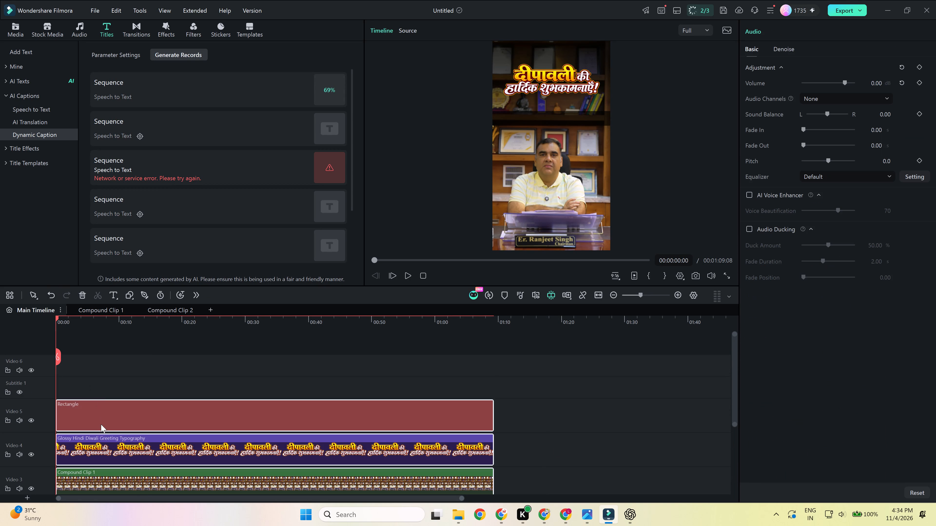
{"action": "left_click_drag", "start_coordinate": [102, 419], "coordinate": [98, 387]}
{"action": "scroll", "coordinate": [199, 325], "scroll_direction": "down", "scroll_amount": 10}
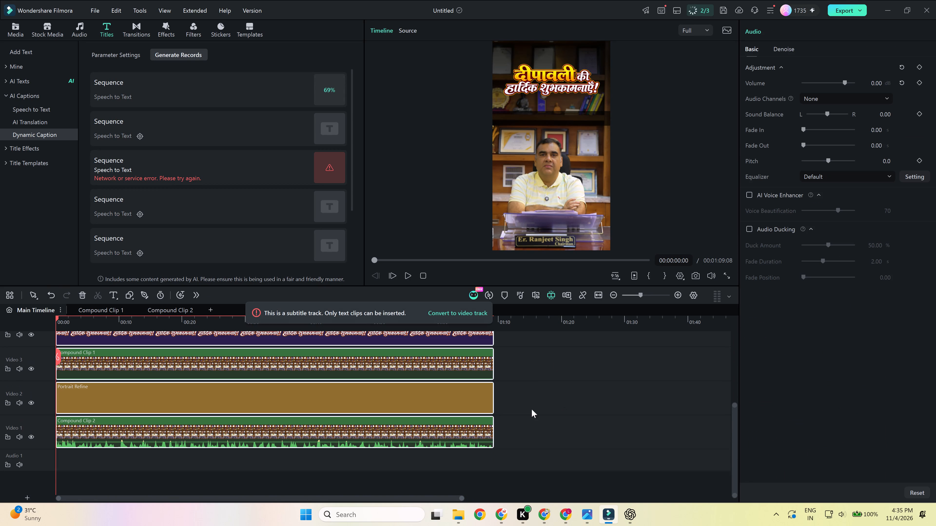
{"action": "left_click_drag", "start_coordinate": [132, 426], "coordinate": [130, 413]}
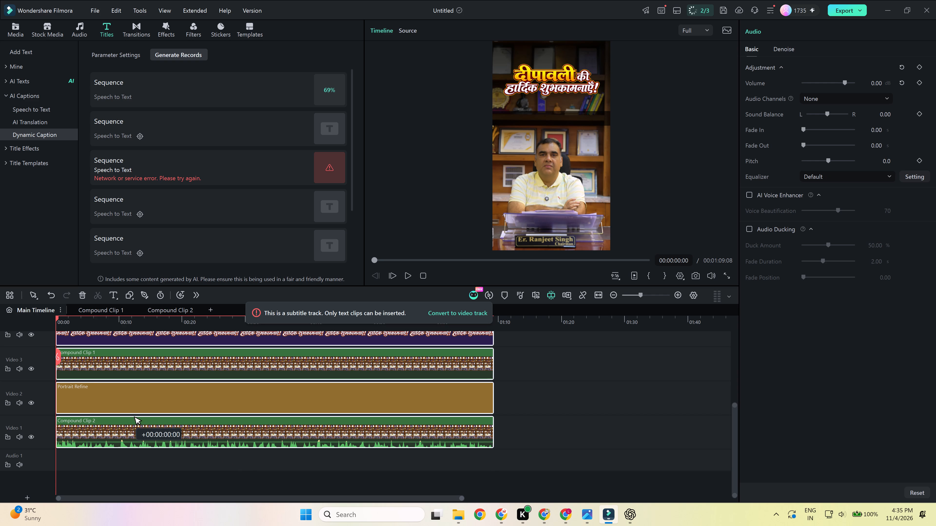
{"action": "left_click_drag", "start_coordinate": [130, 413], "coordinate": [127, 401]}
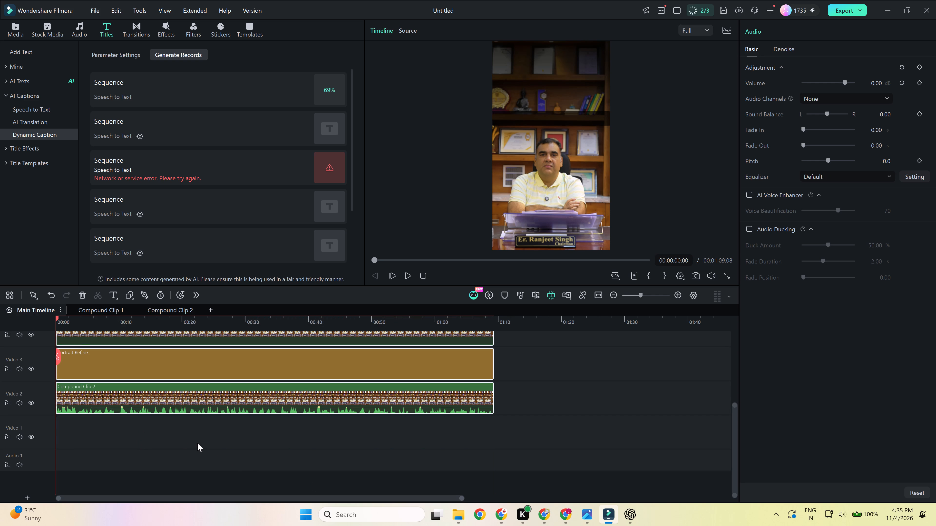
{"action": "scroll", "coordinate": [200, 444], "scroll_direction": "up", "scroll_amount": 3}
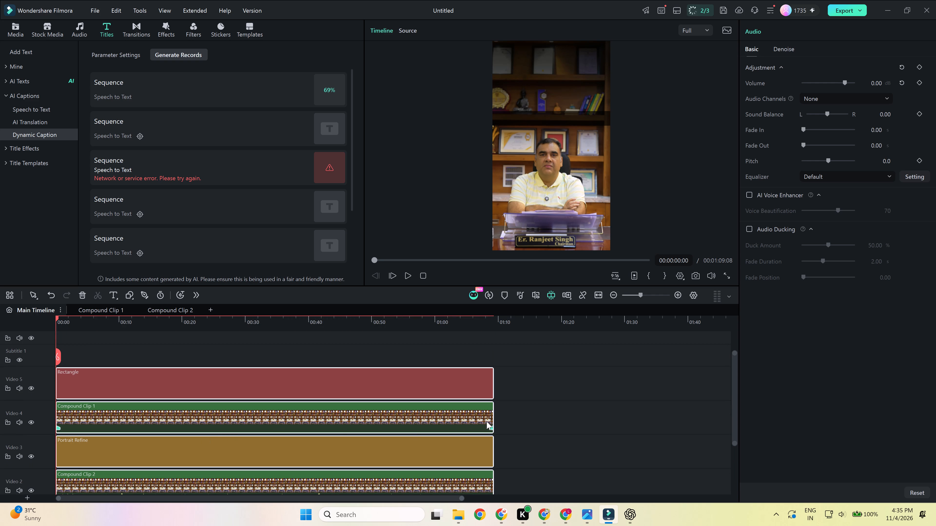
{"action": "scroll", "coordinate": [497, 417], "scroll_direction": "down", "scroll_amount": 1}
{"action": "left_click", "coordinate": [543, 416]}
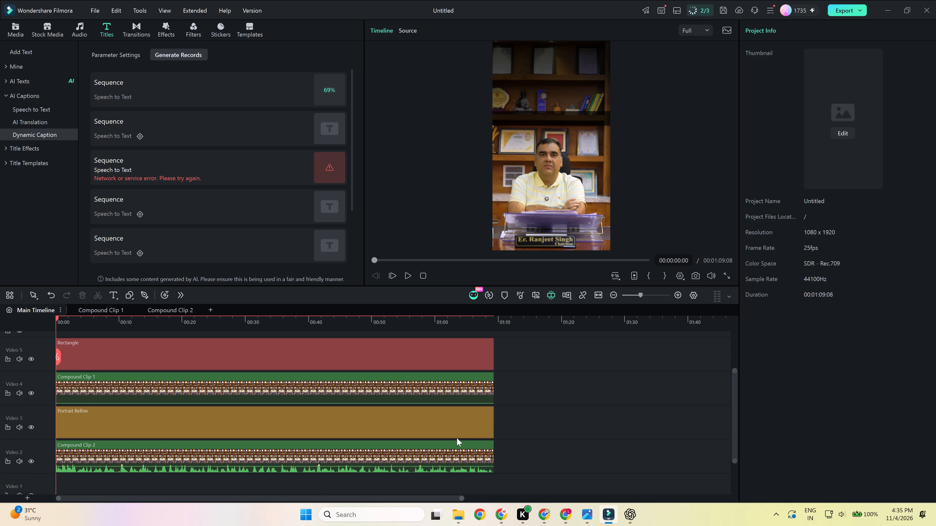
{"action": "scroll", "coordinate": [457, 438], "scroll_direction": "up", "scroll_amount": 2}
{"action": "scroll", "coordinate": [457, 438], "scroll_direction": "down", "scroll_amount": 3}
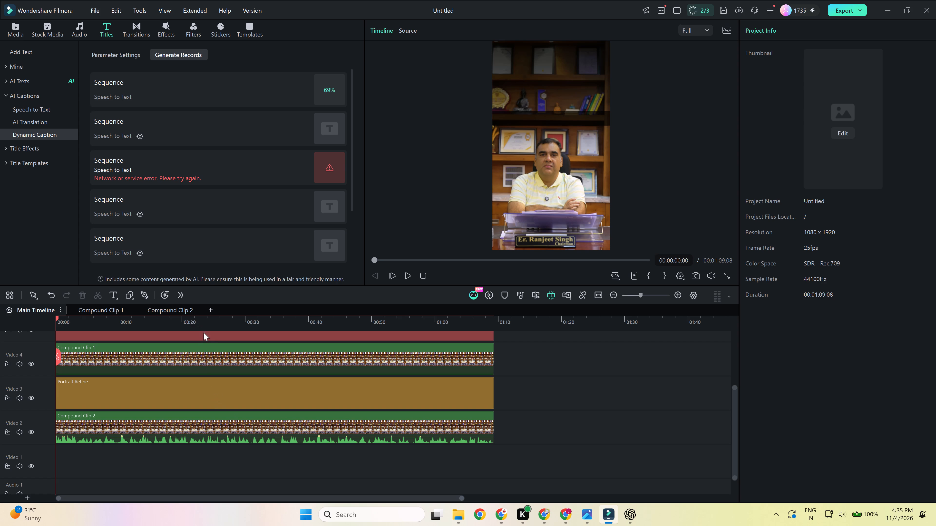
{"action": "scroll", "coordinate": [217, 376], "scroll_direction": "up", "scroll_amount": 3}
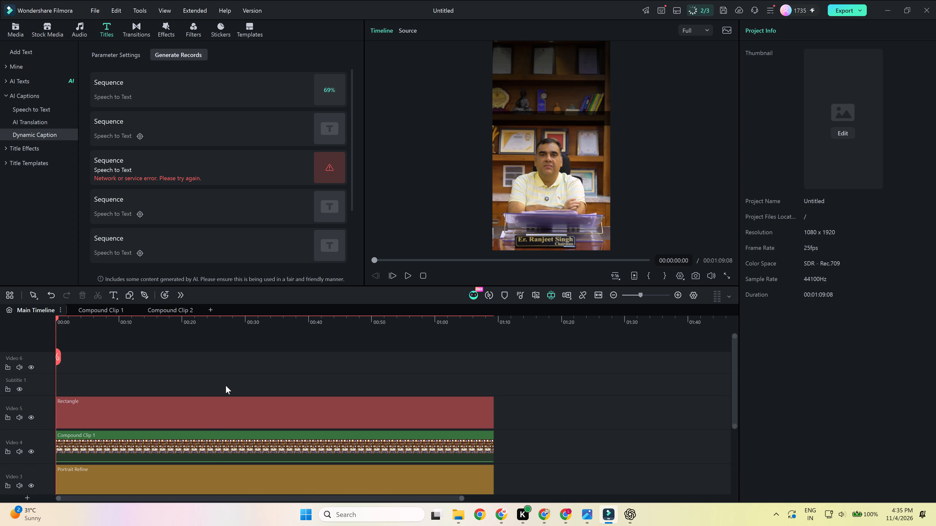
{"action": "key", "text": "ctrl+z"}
Delete the empty tracks from the timeline, including the Subtitle 1 track above the Rectangle clip.
{"action": "scroll", "coordinate": [197, 383], "scroll_direction": "down", "scroll_amount": 1}
{"action": "left_click", "coordinate": [72, 375]}
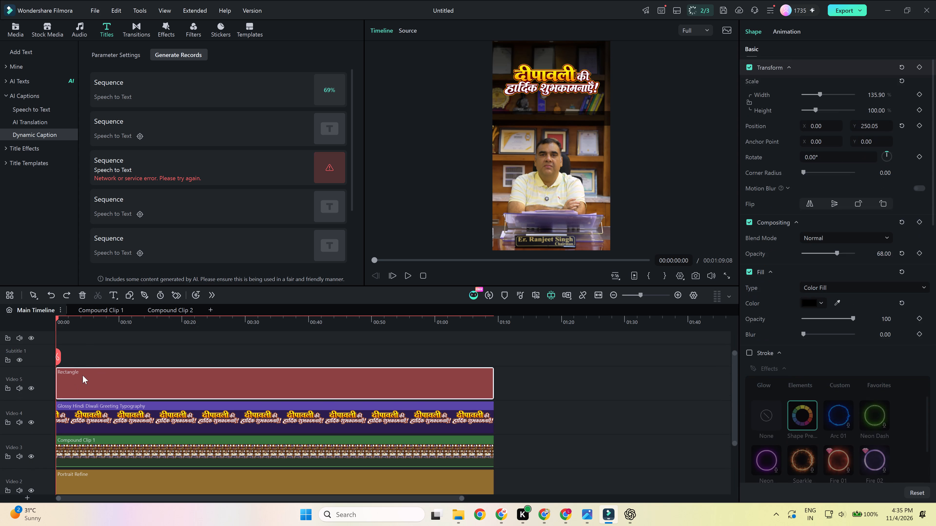
{"action": "left_click", "coordinate": [97, 350]}
{"action": "left_click", "coordinate": [96, 356]}
{"action": "left_click", "coordinate": [79, 350]}
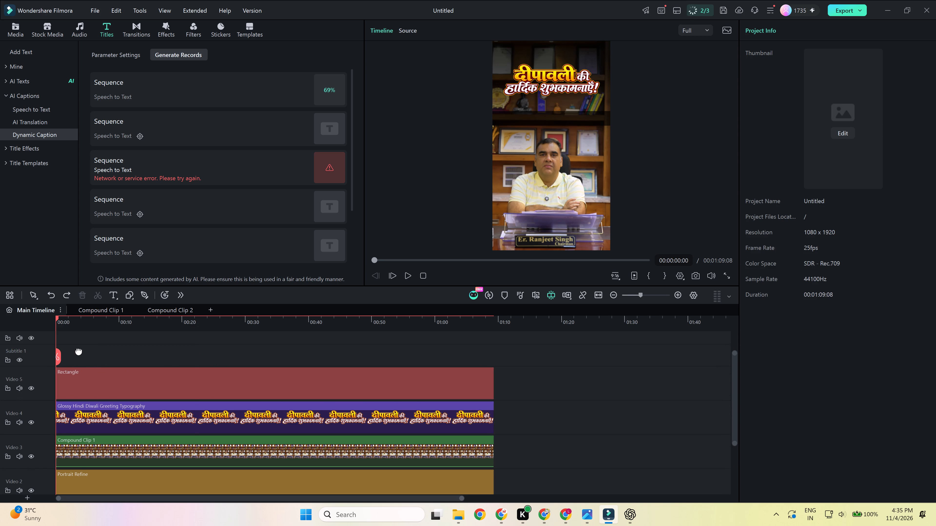
{"action": "right_click", "coordinate": [79, 350]}
{"action": "left_click", "coordinate": [44, 350]}
{"action": "left_click", "coordinate": [50, 359]}
{"action": "right_click", "coordinate": [50, 359]}
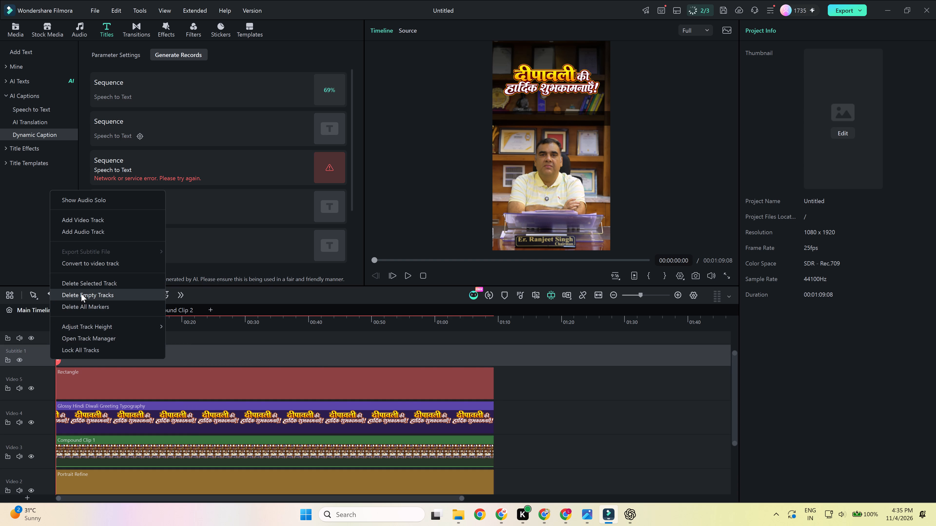
{"action": "left_click", "coordinate": [81, 294]}
Move all the timeline clips up one track so that Video 1 is left empty.
{"action": "scroll", "coordinate": [247, 398], "scroll_direction": "down", "scroll_amount": 1}
{"action": "left_click_drag", "start_coordinate": [474, 471], "coordinate": [264, 377]}
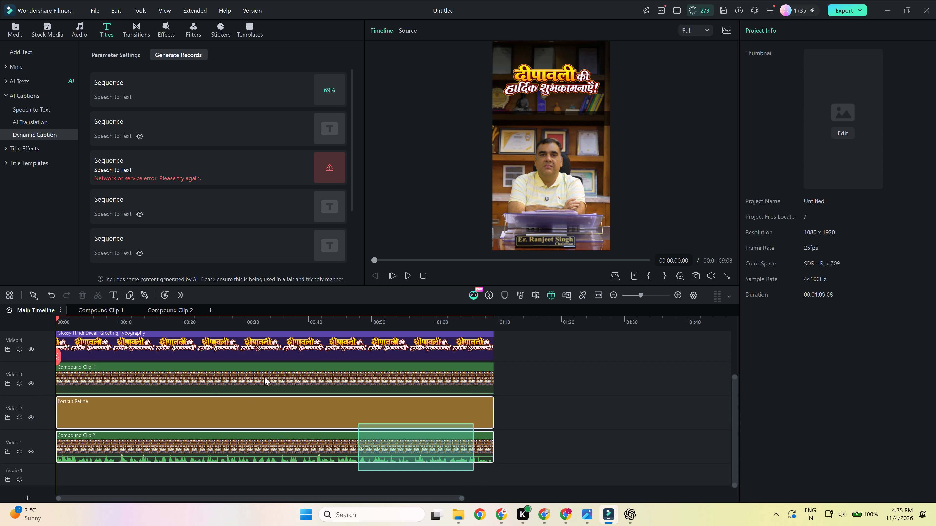
{"action": "left_click_drag", "start_coordinate": [264, 377], "coordinate": [171, 316]}
{"action": "left_click_drag", "start_coordinate": [153, 361], "coordinate": [150, 330]}
{"action": "scroll", "coordinate": [166, 377], "scroll_direction": "down", "scroll_amount": 4}
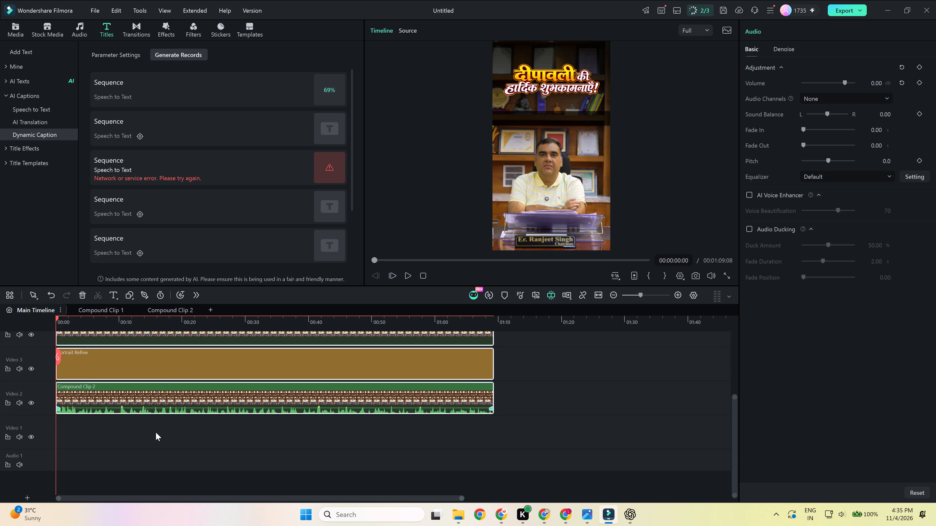
{"action": "scroll", "coordinate": [167, 417], "scroll_direction": "up", "scroll_amount": 1}
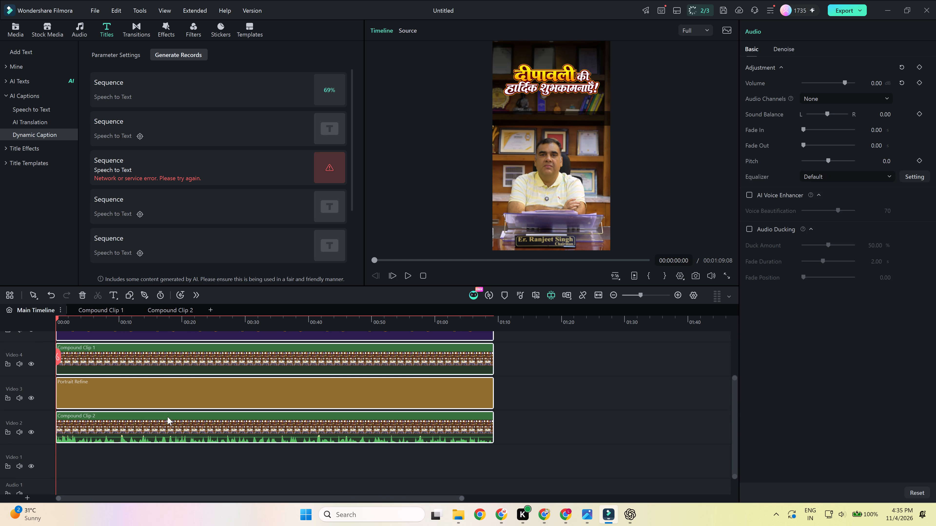
{"action": "scroll", "coordinate": [166, 412], "scroll_direction": "up", "scroll_amount": 1}
{"action": "left_click", "coordinate": [169, 459]}
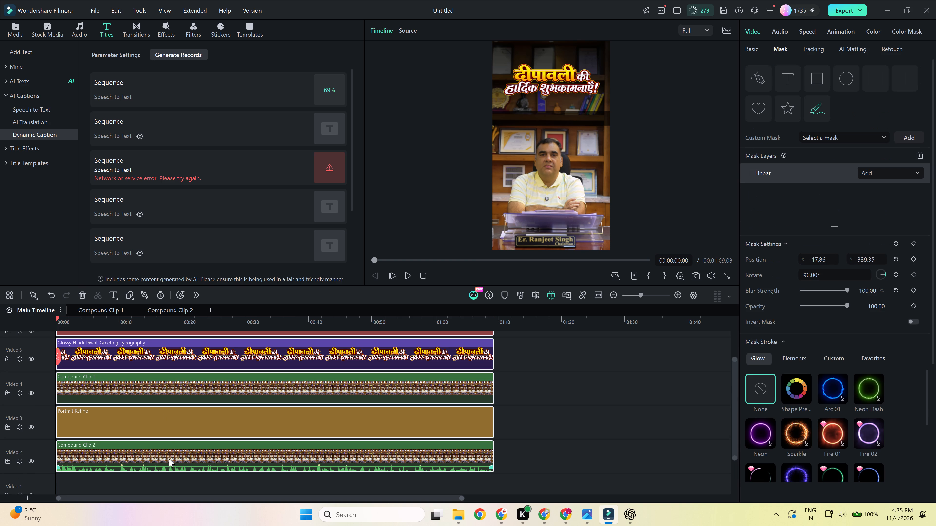
{"action": "left_click", "coordinate": [169, 385]}
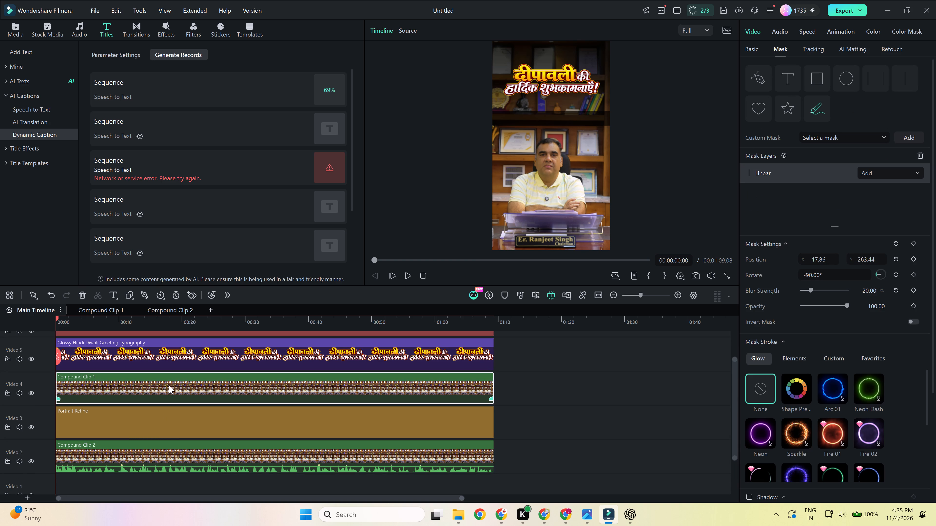
Add the golden Particles background loop from the trending stock media to the start of the Video 1 track.
{"action": "left_click", "coordinate": [43, 25]}
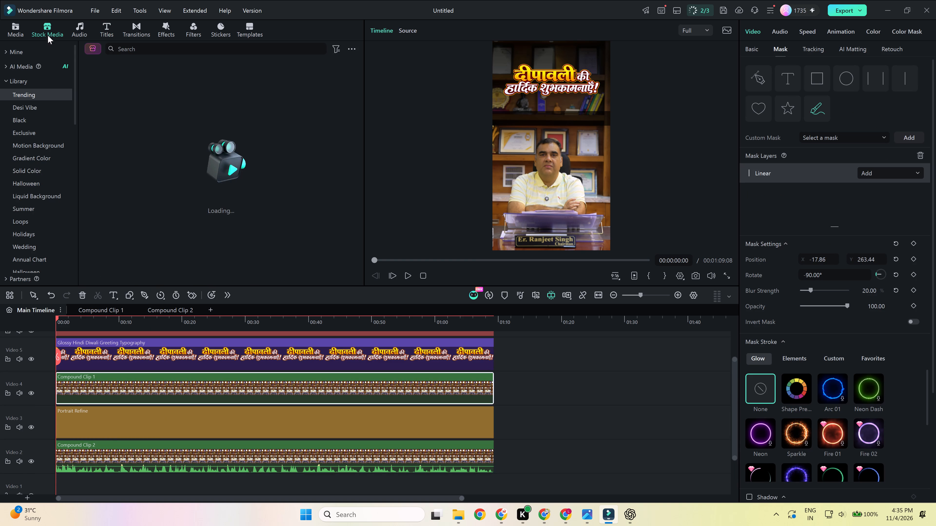
{"action": "scroll", "coordinate": [177, 182], "scroll_direction": "down", "scroll_amount": 1}
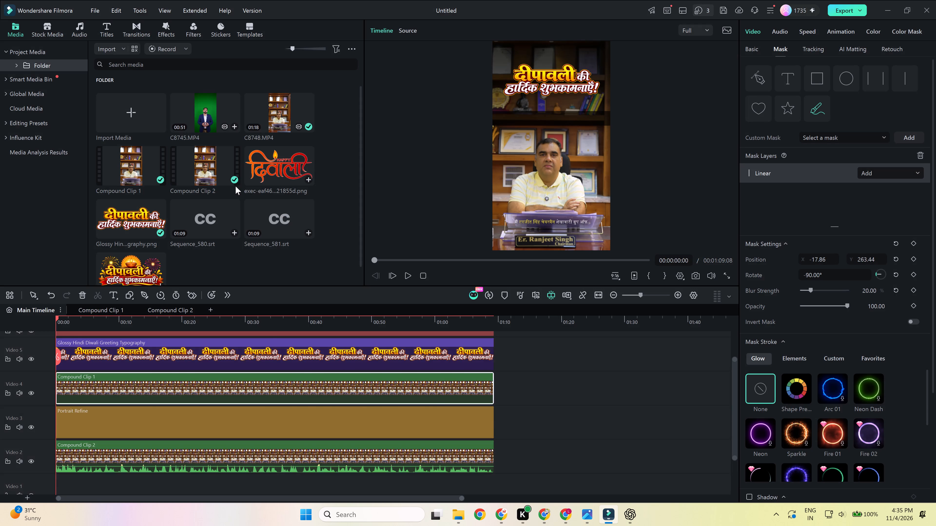
{"action": "left_click", "coordinate": [53, 36]}
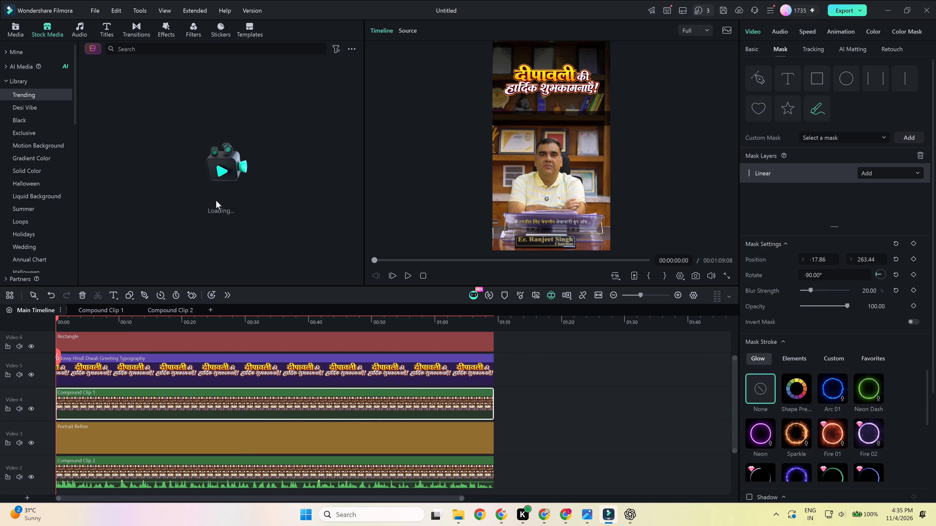
{"action": "left_click_drag", "start_coordinate": [211, 236], "coordinate": [548, 479]}
{"action": "scroll", "coordinate": [539, 468], "scroll_direction": "down", "scroll_amount": 2}
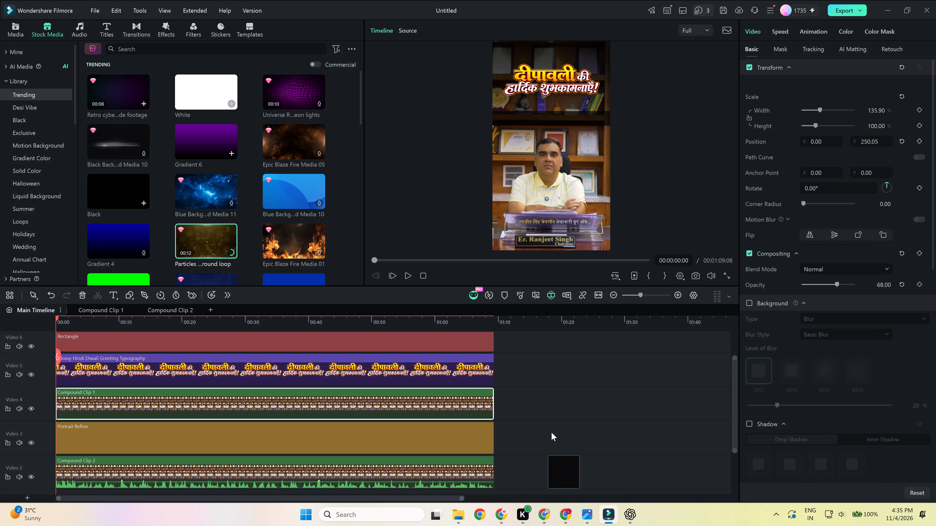
{"action": "scroll", "coordinate": [551, 432], "scroll_direction": "down", "scroll_amount": 3}
{"action": "left_click_drag", "start_coordinate": [575, 397], "coordinate": [76, 429]}
{"action": "left_click", "coordinate": [93, 426]}
With the playhead at about 00:00:06:12, set the Particles clip's Y position to 531 and its scale to 176%.
{"action": "left_click", "coordinate": [96, 320]}
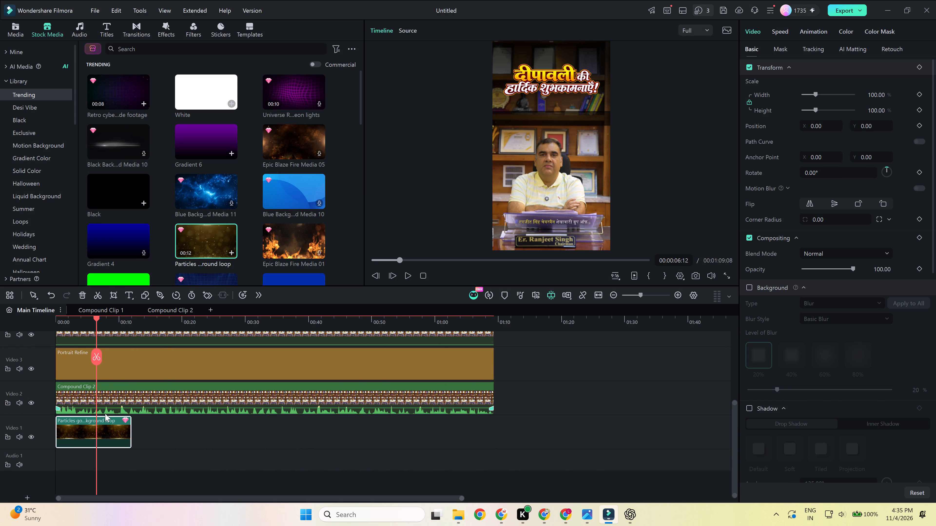
{"action": "left_click", "coordinate": [105, 423]}
{"action": "left_click", "coordinate": [867, 128]}
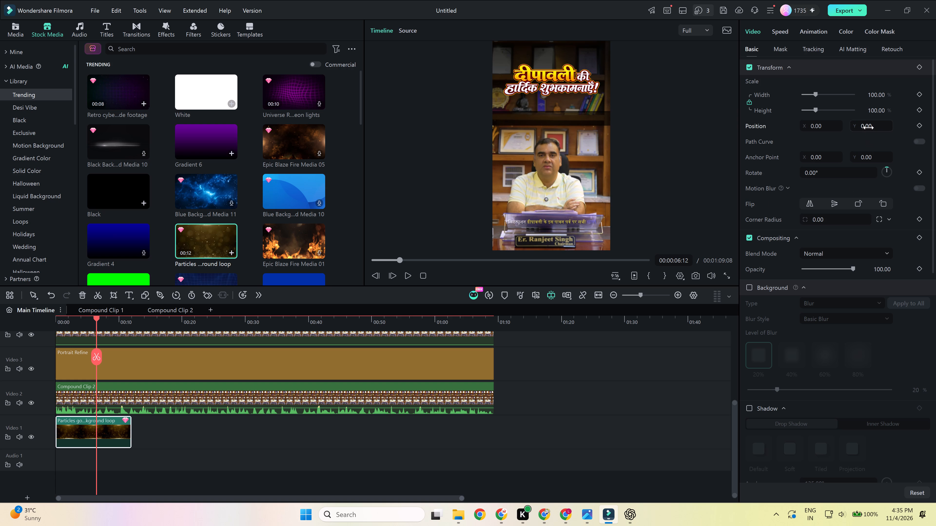
{"action": "left_click", "coordinate": [855, 124]}
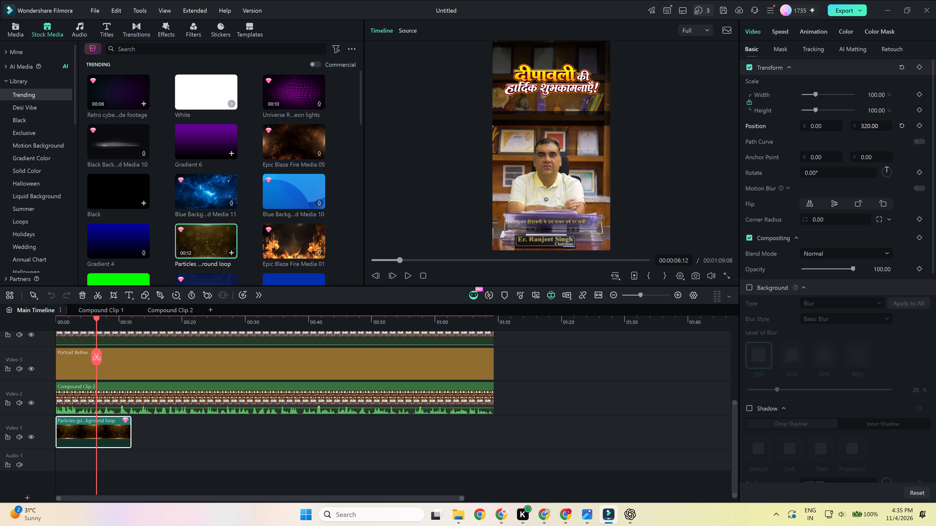
{"action": "left_click", "coordinate": [878, 109]}
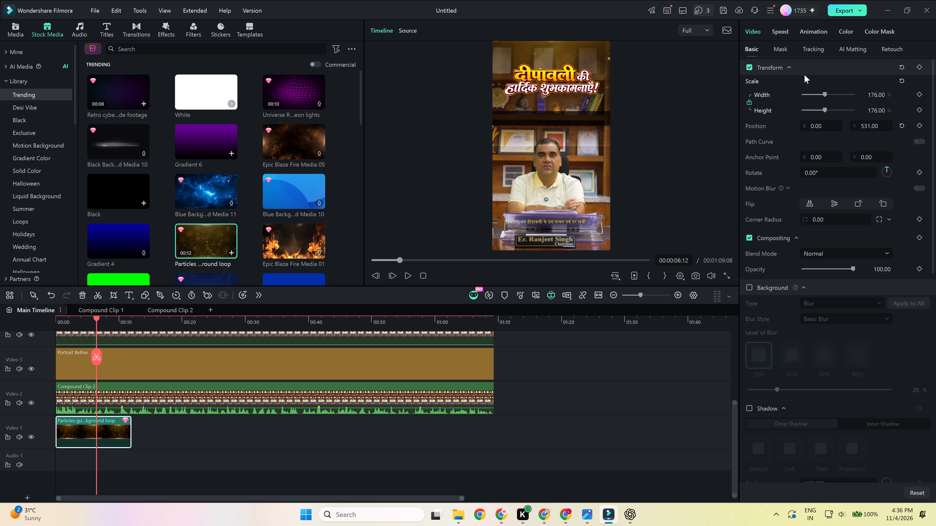
Add a Linear mask to the Particles clip with rotation -90°, blur strength 100 and Y position about -112.
{"action": "left_click", "coordinate": [787, 46]}
{"action": "left_click", "coordinate": [906, 79]}
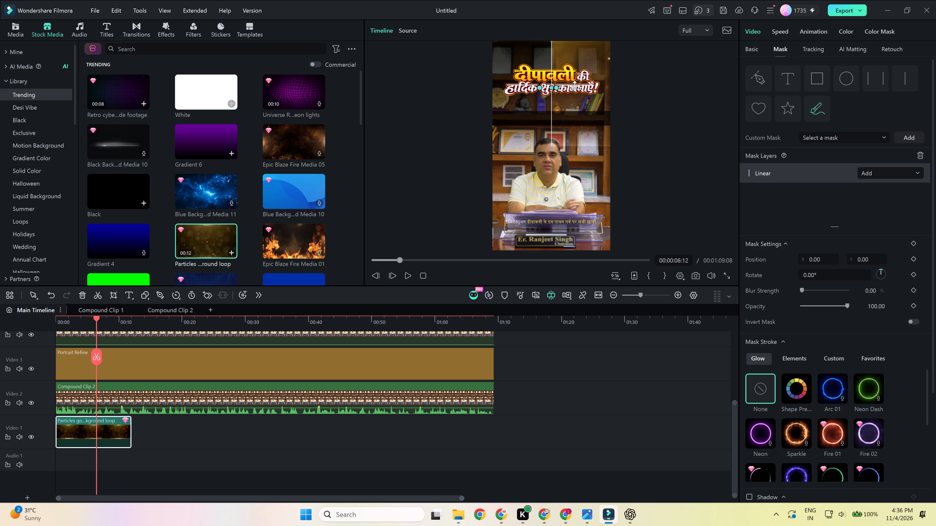
{"action": "left_click_drag", "start_coordinate": [558, 88], "coordinate": [565, 89]}
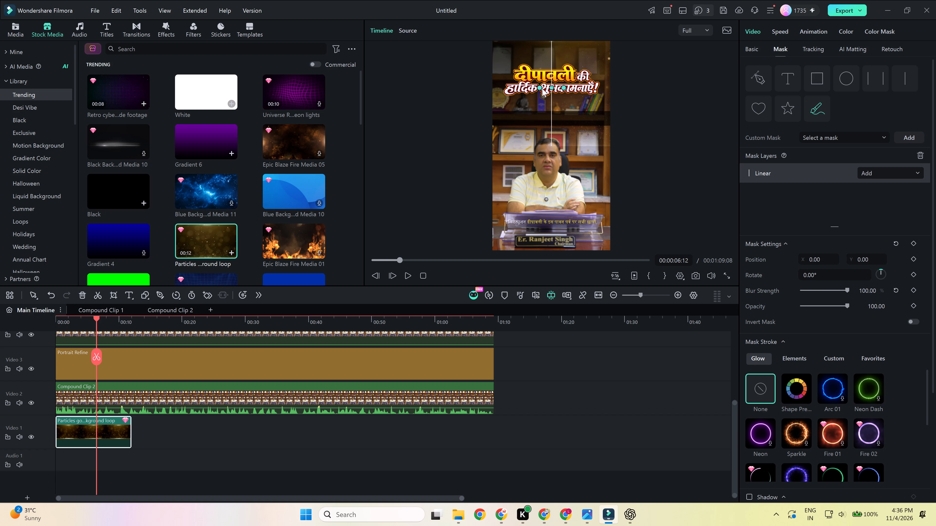
{"action": "left_click_drag", "start_coordinate": [540, 87], "coordinate": [549, 121]}
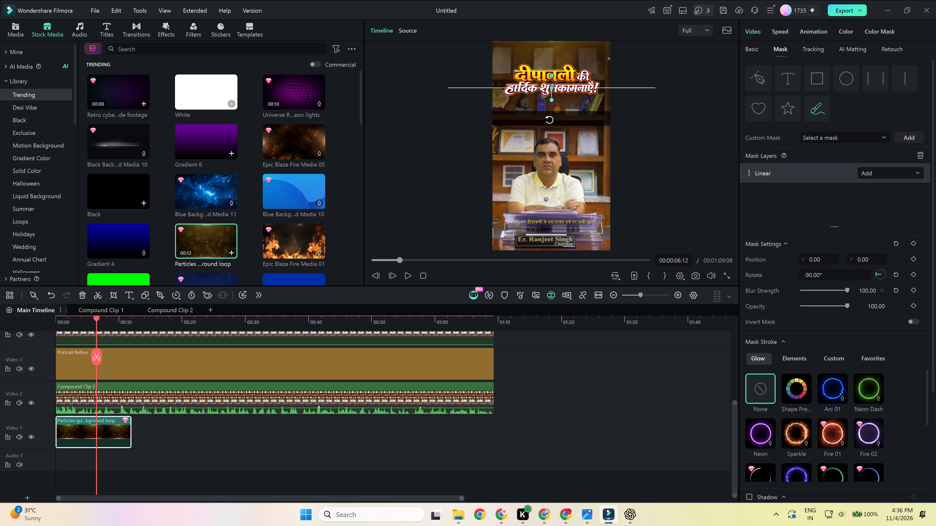
{"action": "left_click_drag", "start_coordinate": [549, 121], "coordinate": [549, 121]}
{"action": "left_click_drag", "start_coordinate": [552, 88], "coordinate": [552, 95]}
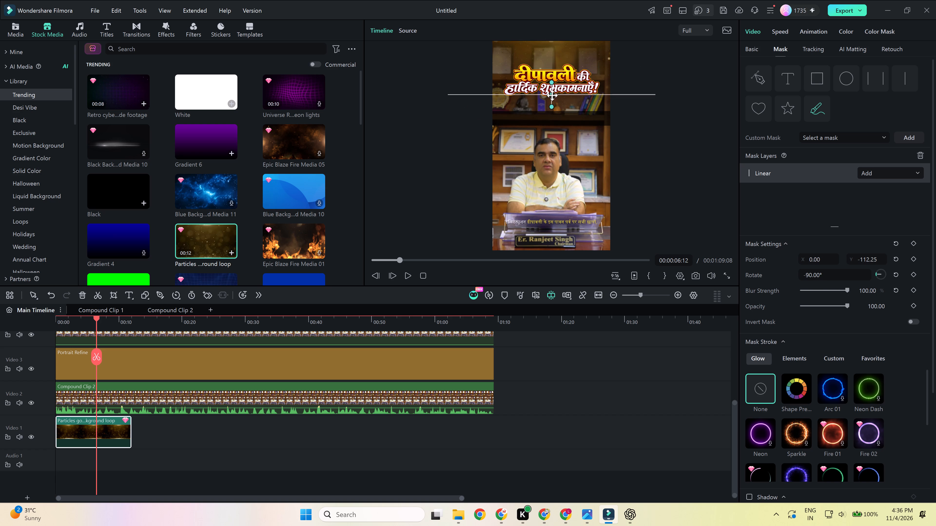
Lower the Particles clip's opacity to 40.
{"action": "left_click", "coordinate": [113, 426]}
{"action": "left_click", "coordinate": [782, 27]}
{"action": "left_click", "coordinate": [766, 32]}
{"action": "left_click", "coordinate": [732, 32]}
{"action": "left_click", "coordinate": [749, 32]}
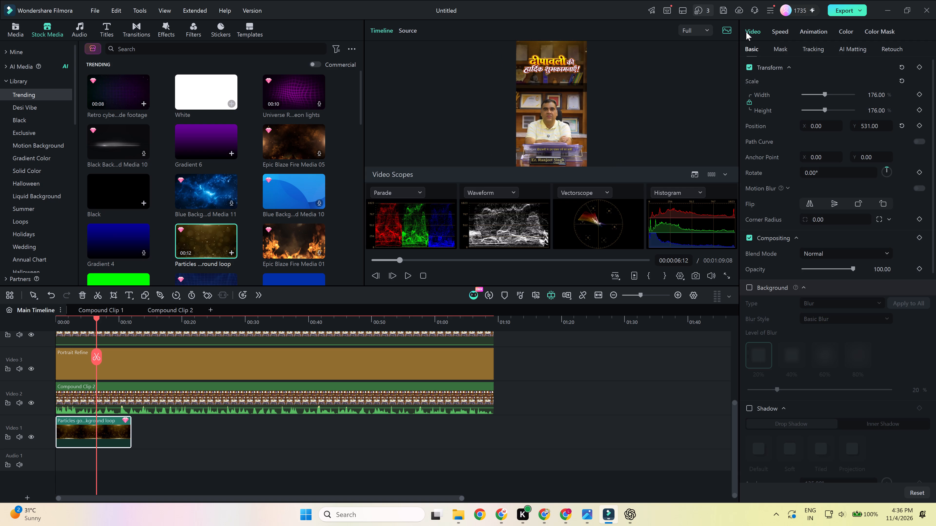
{"action": "left_click", "coordinate": [729, 28]}
{"action": "left_click", "coordinate": [748, 32]}
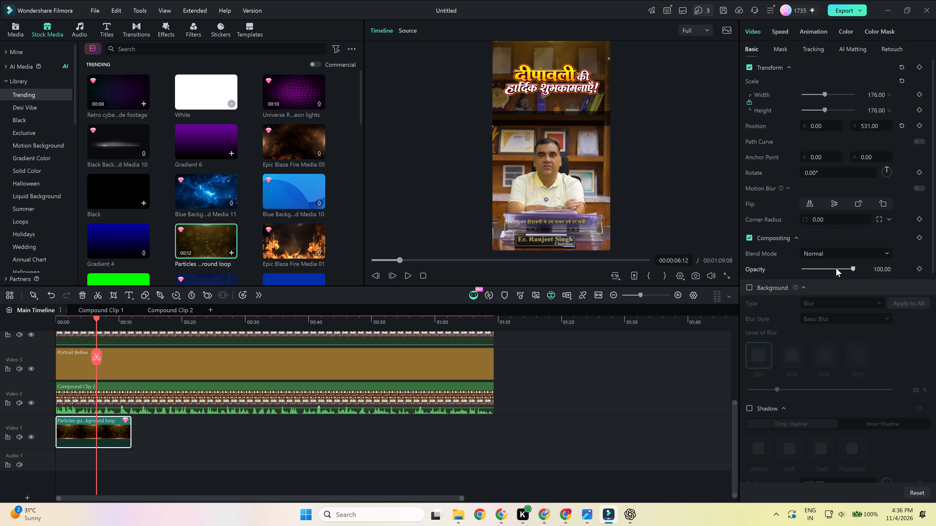
{"action": "left_click", "coordinate": [836, 268]}
{"action": "left_click_drag", "start_coordinate": [836, 269], "coordinate": [823, 267]}
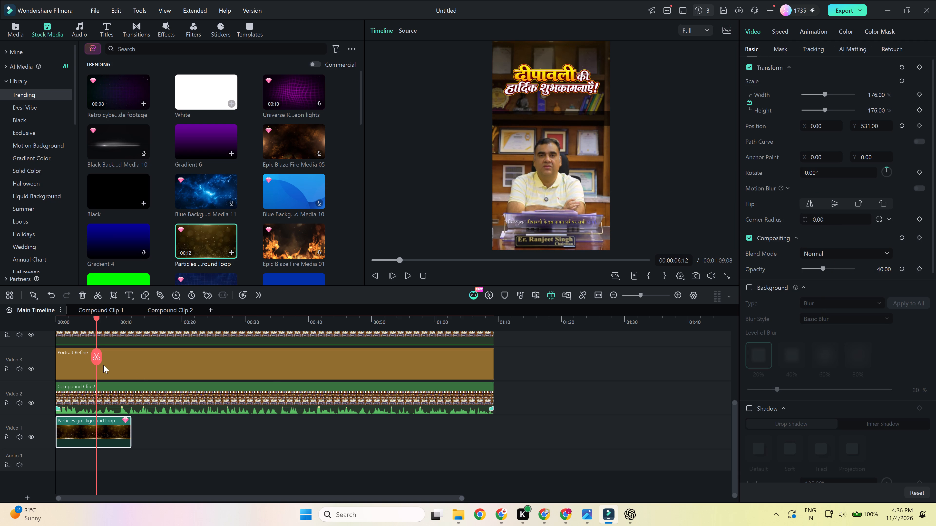
Play the video from the start and raise the Particles clip's opacity to 74 during playback.
{"action": "left_click_drag", "start_coordinate": [96, 320], "coordinate": [25, 327]}
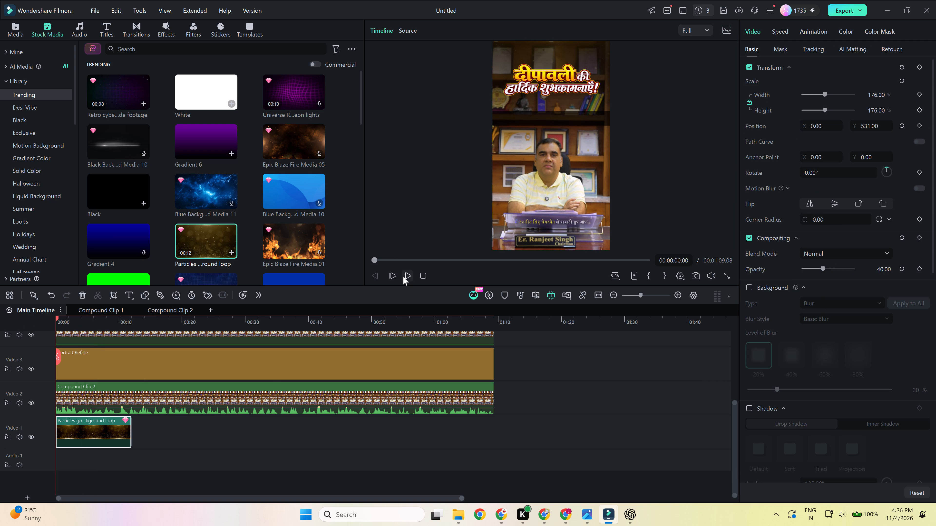
{"action": "left_click", "coordinate": [406, 274]}
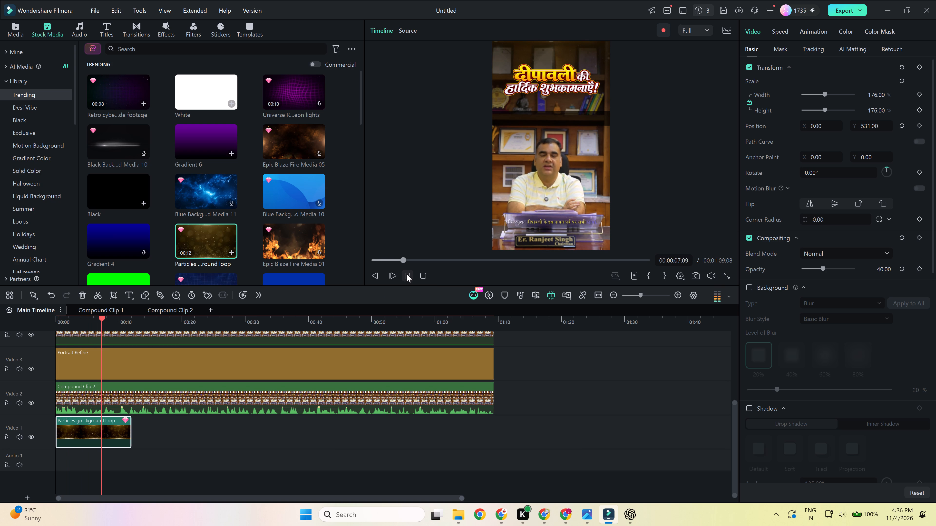
{"action": "left_click", "coordinate": [831, 272]}
{"action": "left_click", "coordinate": [831, 271]}
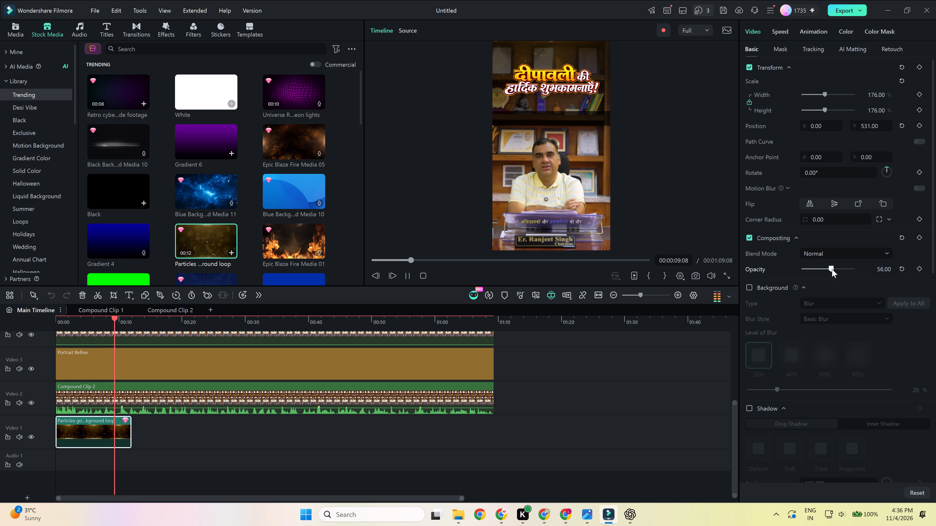
{"action": "left_click_drag", "start_coordinate": [832, 269], "coordinate": [840, 270]}
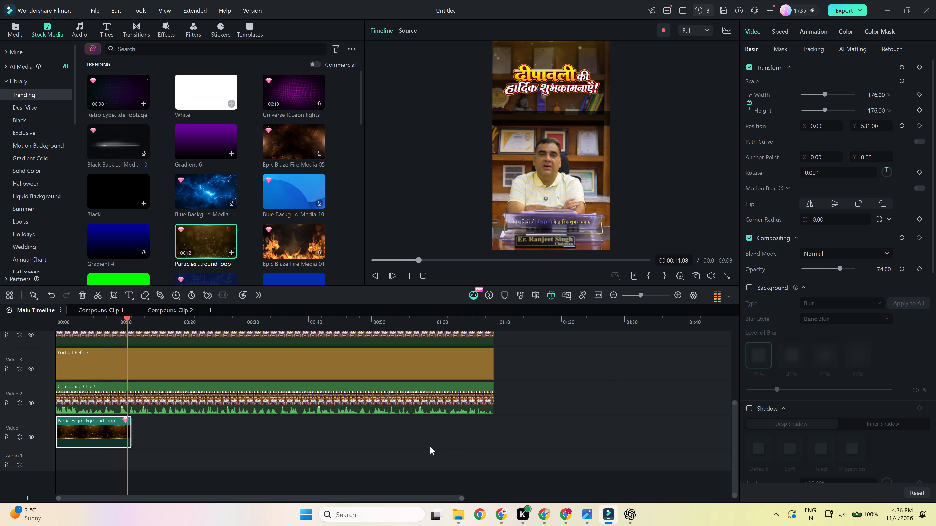
{"action": "key", "text": "space"}
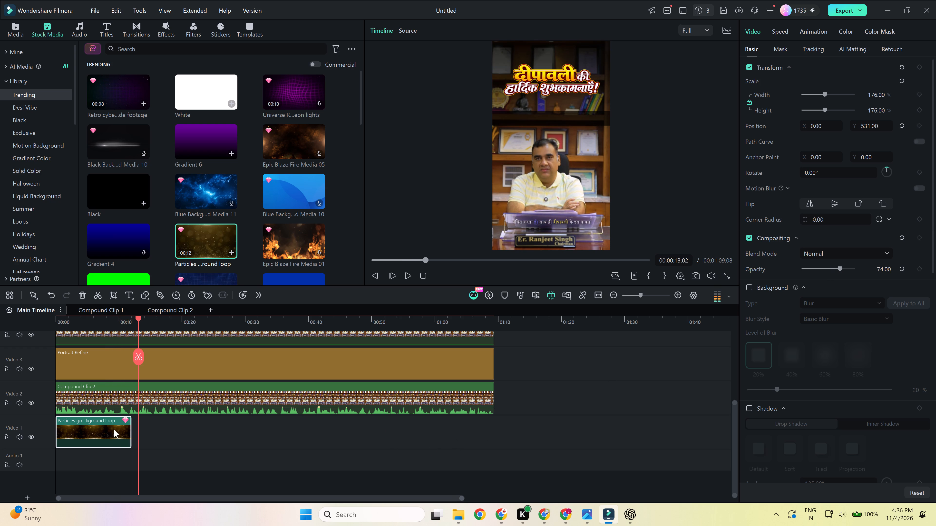
Paste five copies of the Particles clip along the Video 1 track and close the gap after the first clip.
{"action": "left_click", "coordinate": [114, 429]}
{"action": "key", "text": "ctrl+c"}
{"action": "key", "text": "ctrl+v"}
{"action": "key", "text": "ctrl+v"}
{"action": "key", "text": "ctrl+v"}
{"action": "key", "text": "ctrl+v"}
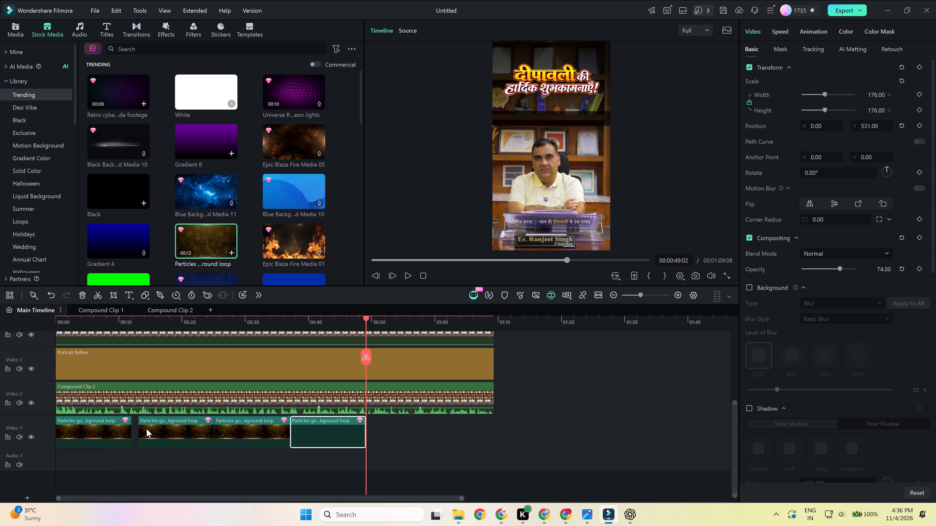
{"action": "key", "text": "ctrl+v"}
{"action": "left_click", "coordinate": [133, 430]}
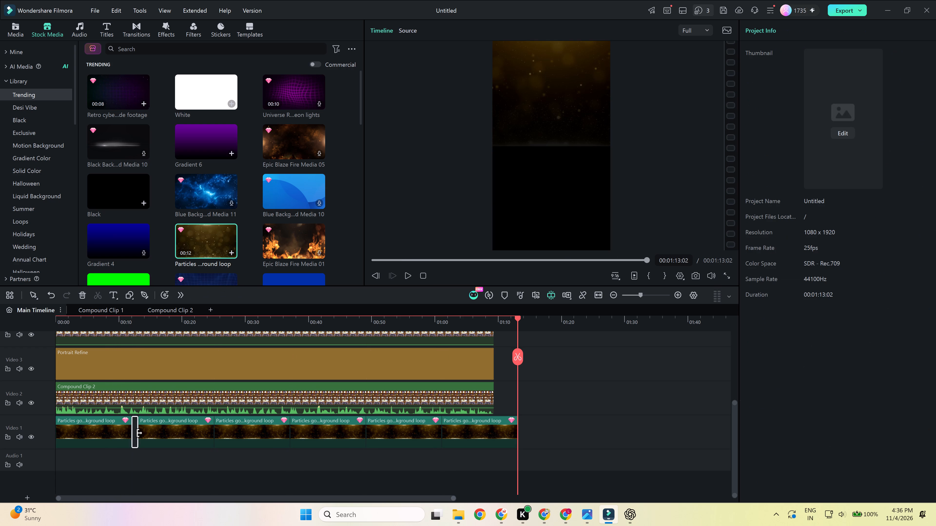
{"action": "key", "text": "Delete"}
Combine all six Particles clips on Video 1 into a 9:16, 1080x1920 compound clip with the default name.
{"action": "left_click_drag", "start_coordinate": [550, 441], "coordinate": [57, 435]}
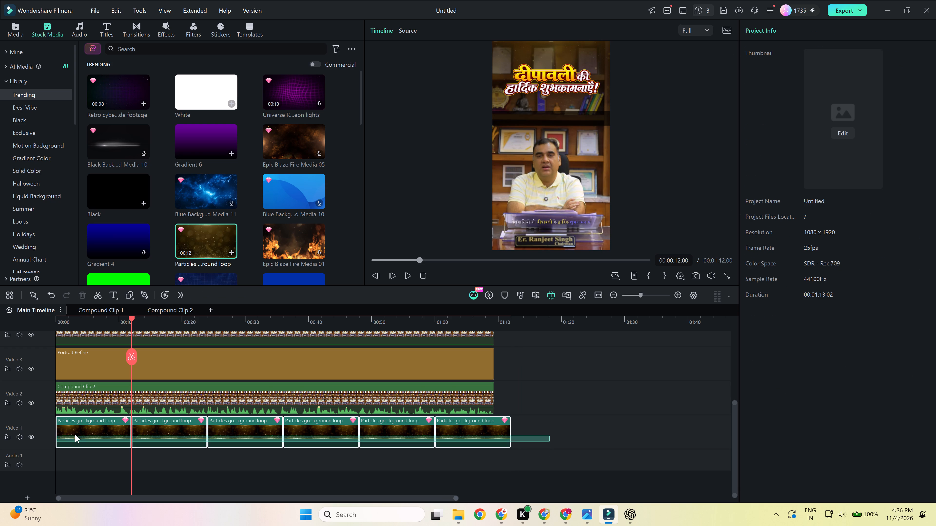
{"action": "right_click", "coordinate": [76, 434]}
{"action": "left_click", "coordinate": [127, 307]}
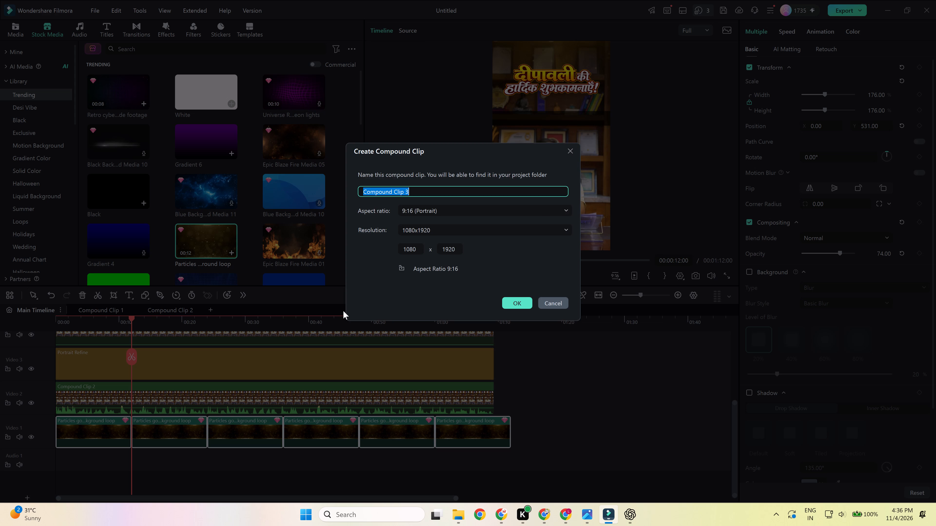
{"action": "left_click", "coordinate": [511, 303]}
{"action": "left_click", "coordinate": [539, 403]}
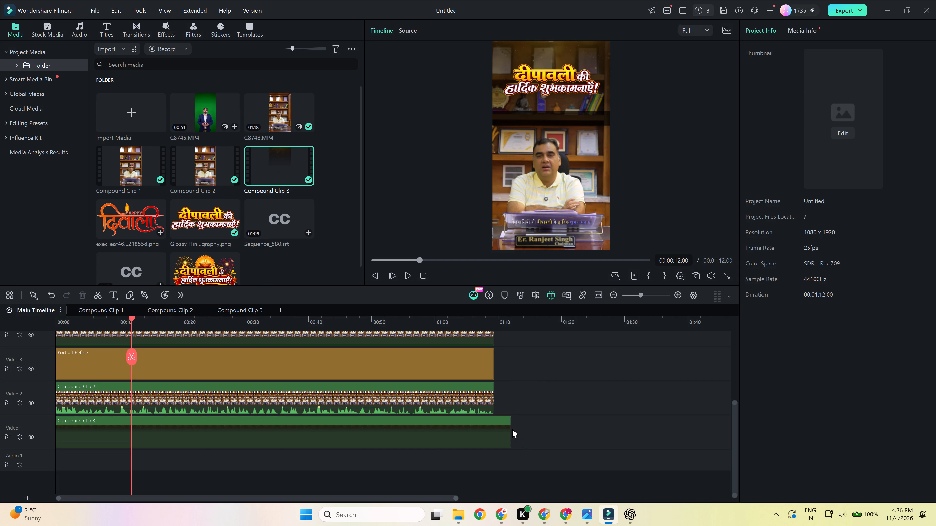
Trim the end of the particles compound clip to match the end of the other tracks at 00:01:09:08.
{"action": "left_click", "coordinate": [507, 427]}
{"action": "left_click_drag", "start_coordinate": [508, 424], "coordinate": [492, 437]}
{"action": "left_click", "coordinate": [526, 432]}
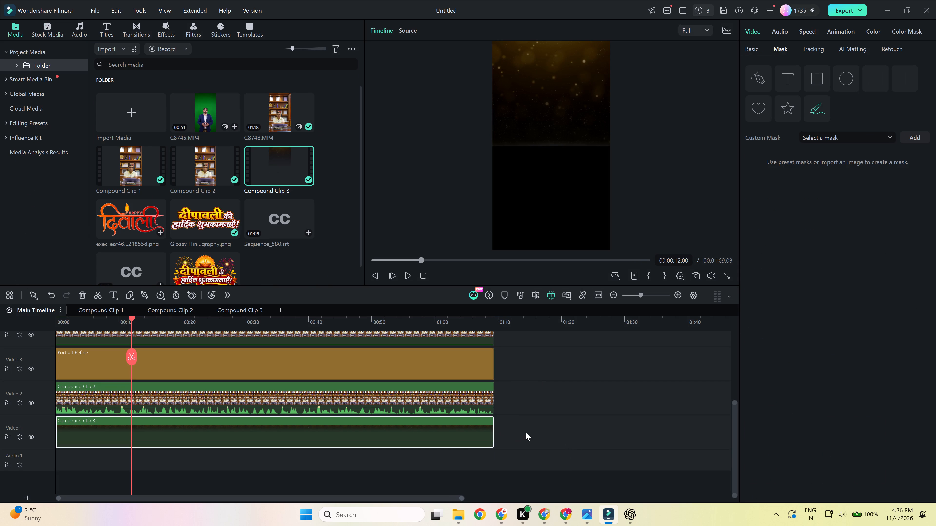
Return the playhead to the start, select all Hindi captions and set their text font to Yantramanav Black.
{"action": "scroll", "coordinate": [510, 435], "scroll_direction": "up", "scroll_amount": 4}
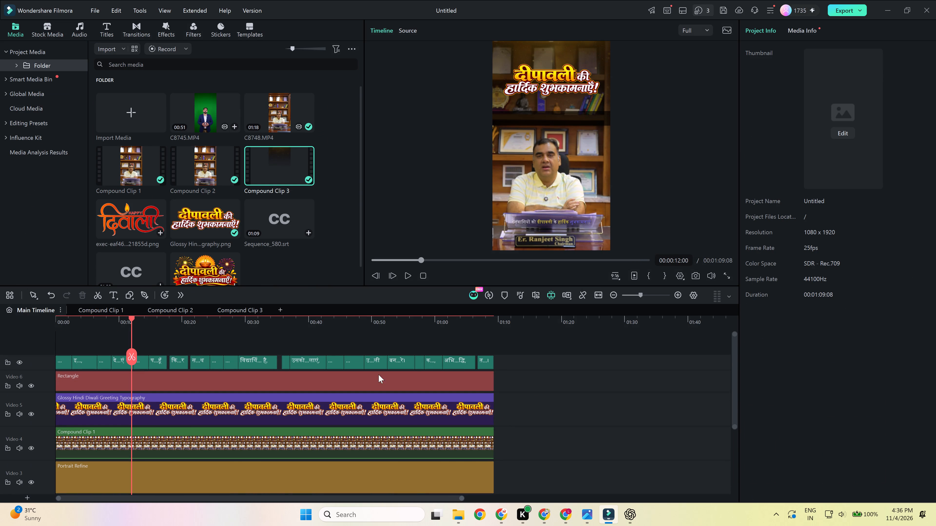
{"action": "left_click_drag", "start_coordinate": [132, 315], "coordinate": [8, 327]}
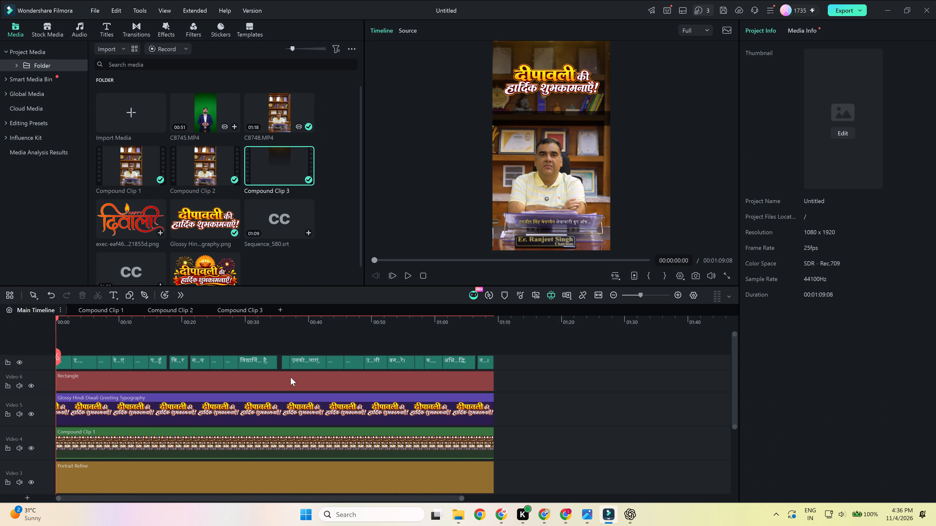
{"action": "scroll", "coordinate": [539, 382], "scroll_direction": "up", "scroll_amount": 2, "text": "ctrl"}
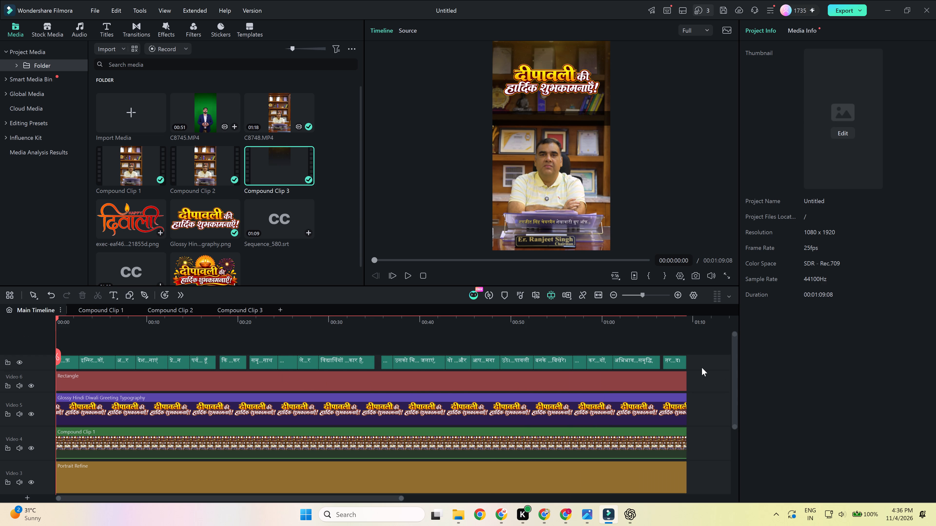
{"action": "left_click_drag", "start_coordinate": [699, 362], "coordinate": [43, 356]}
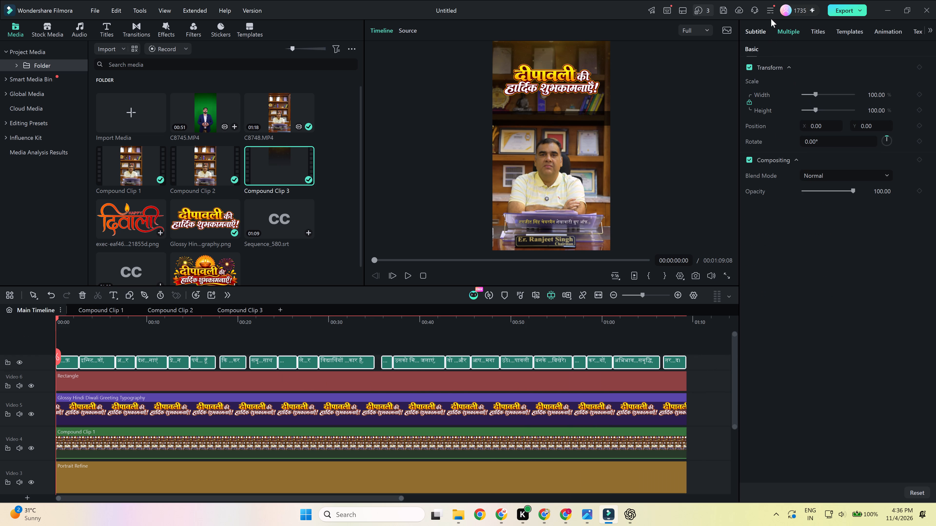
{"action": "left_click", "coordinate": [763, 25]}
{"action": "scroll", "coordinate": [815, 139], "scroll_direction": "up", "scroll_amount": 4}
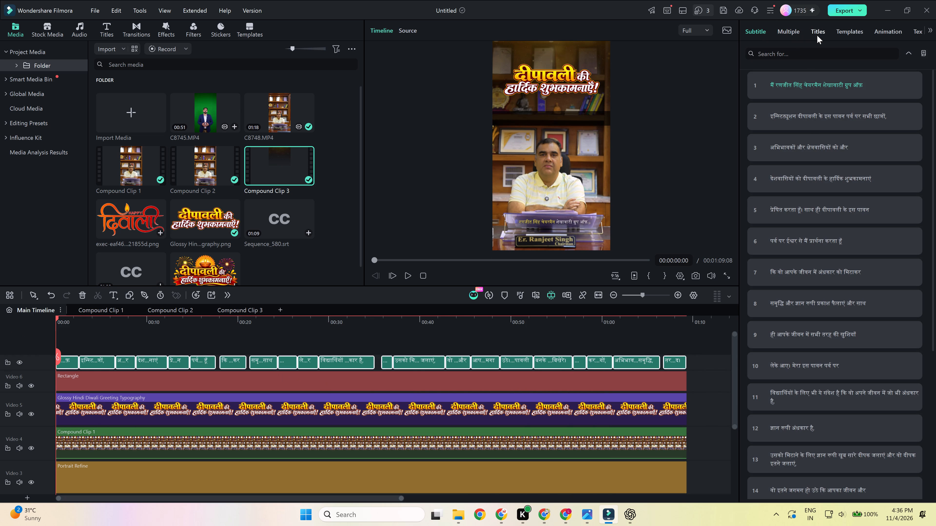
{"action": "left_click", "coordinate": [818, 35]}
{"action": "left_click", "coordinate": [814, 31]}
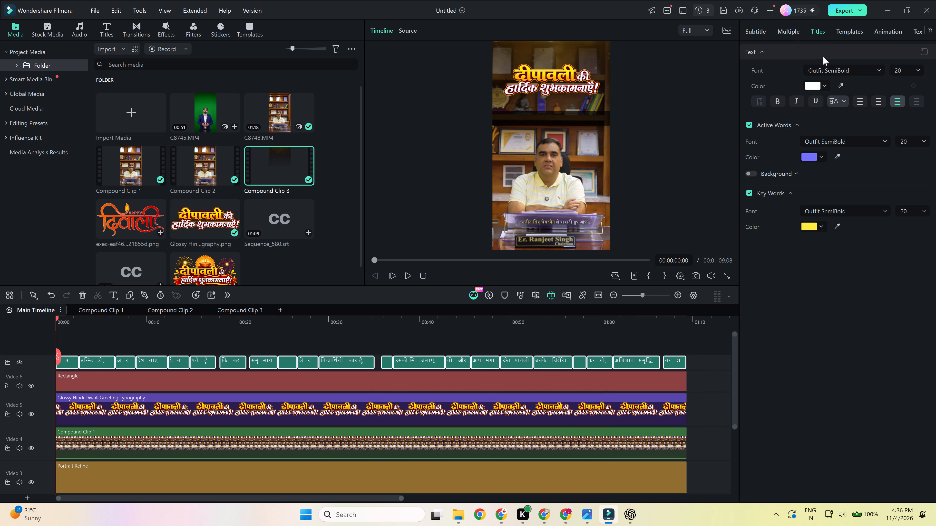
{"action": "left_click", "coordinate": [792, 32]}
{"action": "left_click", "coordinate": [817, 33]}
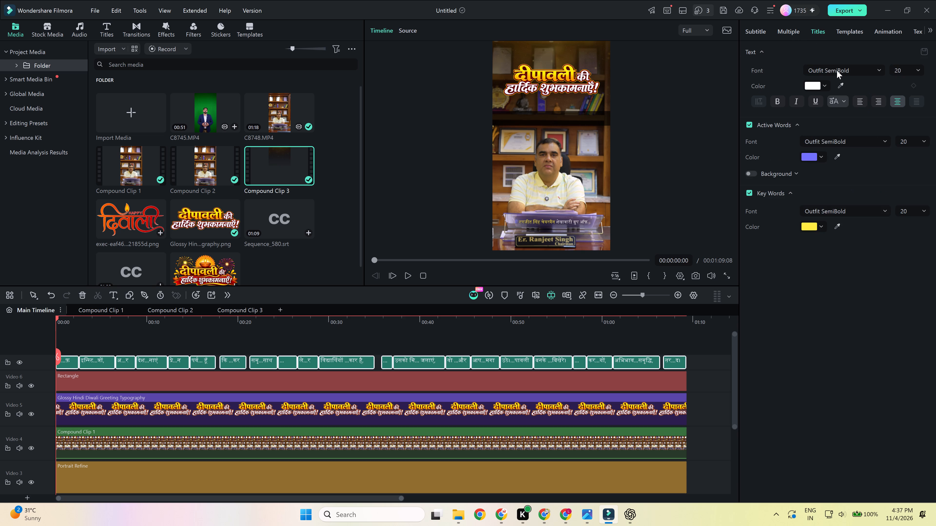
{"action": "left_click", "coordinate": [837, 70]}
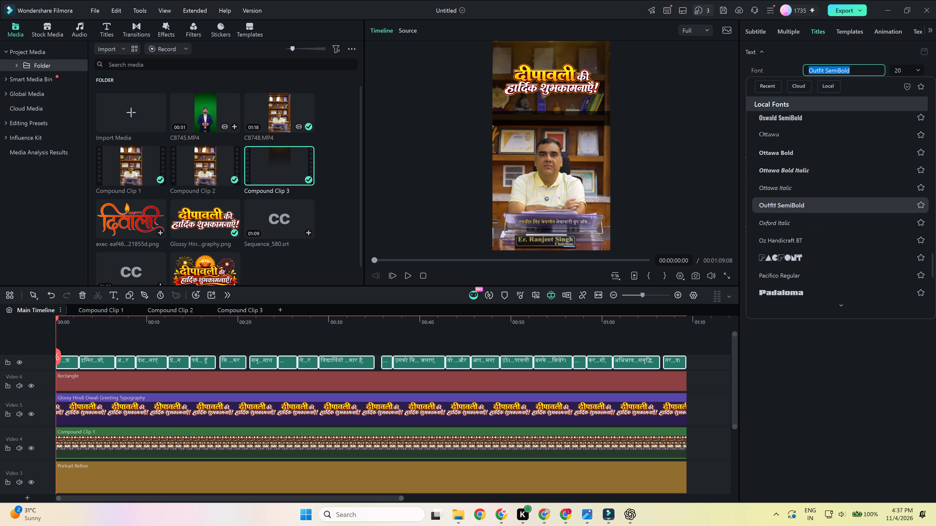
{"action": "type", "text": "ya"}
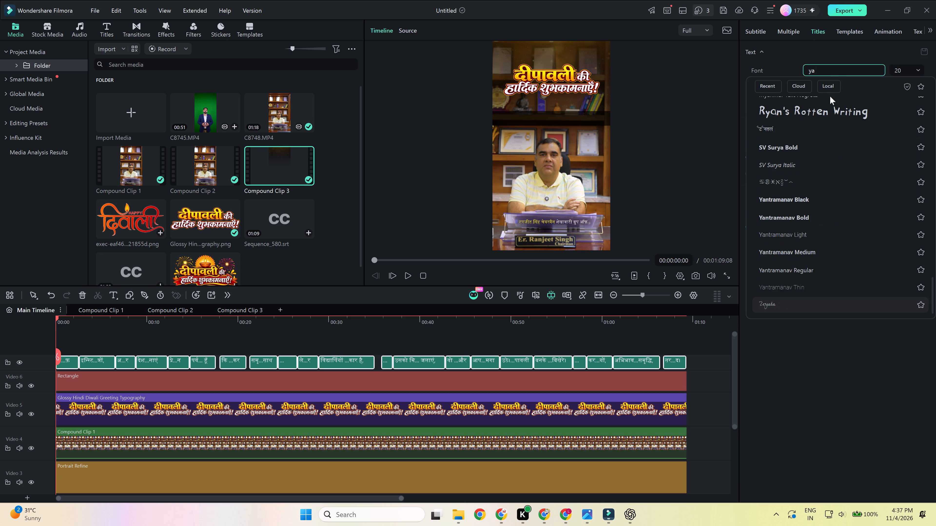
{"action": "left_click", "coordinate": [785, 200]}
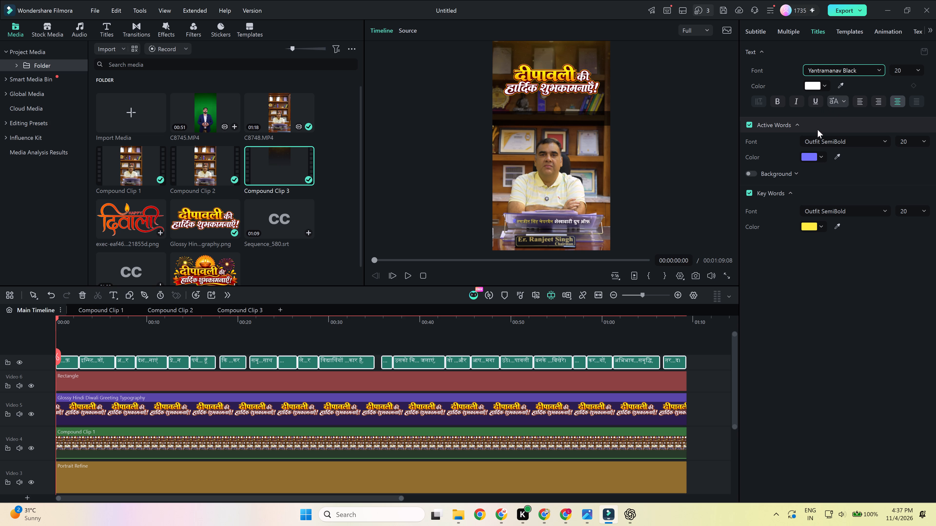
Set the captions' active words colour to bright green #00FF48.
{"action": "left_click", "coordinate": [819, 157]}
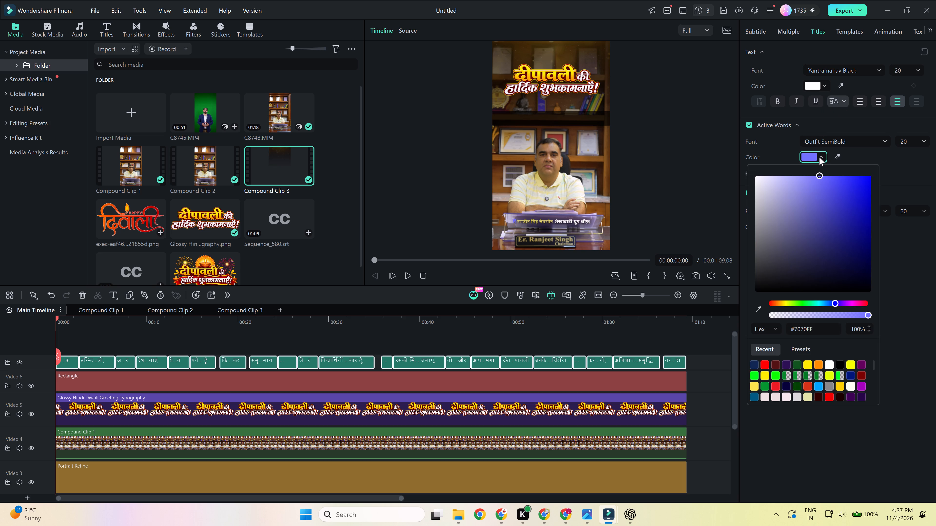
{"action": "left_click_drag", "start_coordinate": [806, 183], "coordinate": [806, 183]}
{"action": "left_click_drag", "start_coordinate": [806, 183], "coordinate": [751, 137]}
{"action": "left_click_drag", "start_coordinate": [764, 191], "coordinate": [741, 166]}
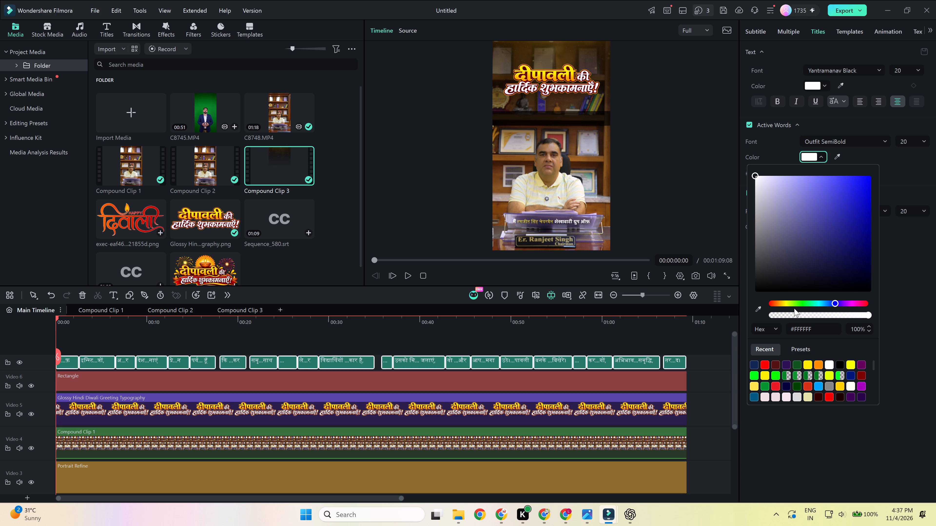
{"action": "left_click", "coordinate": [799, 304]}
{"action": "left_click", "coordinate": [805, 303]}
{"action": "left_click_drag", "start_coordinate": [837, 198], "coordinate": [892, 152]}
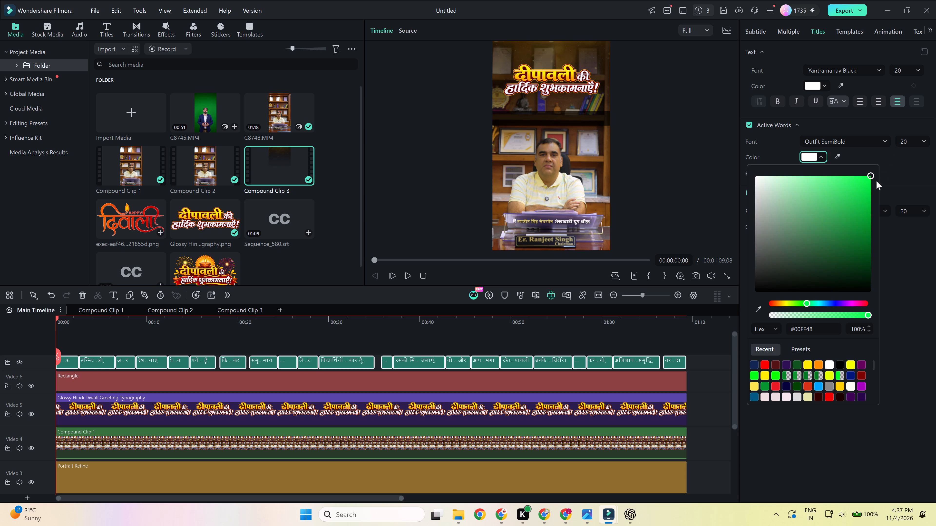
{"action": "left_click", "coordinate": [782, 448]}
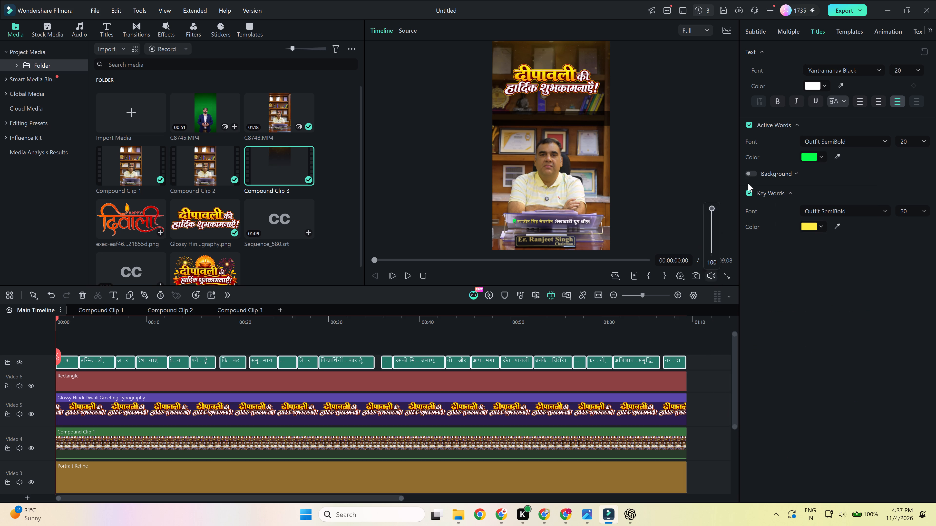
Move all the captions up onto the black band below the greeting by setting their Y position to 940.
{"action": "left_click", "coordinate": [785, 33]}
{"action": "left_click", "coordinate": [873, 127]}
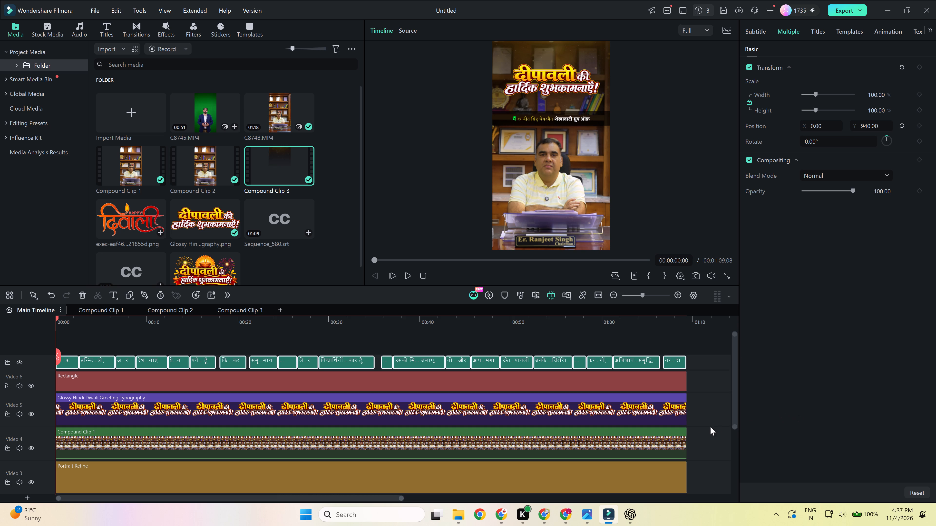
{"action": "left_click", "coordinate": [709, 440]}
Play the video from the start to about 00:00:15:02 to check the repositioned captions.
{"action": "key", "text": "space"}
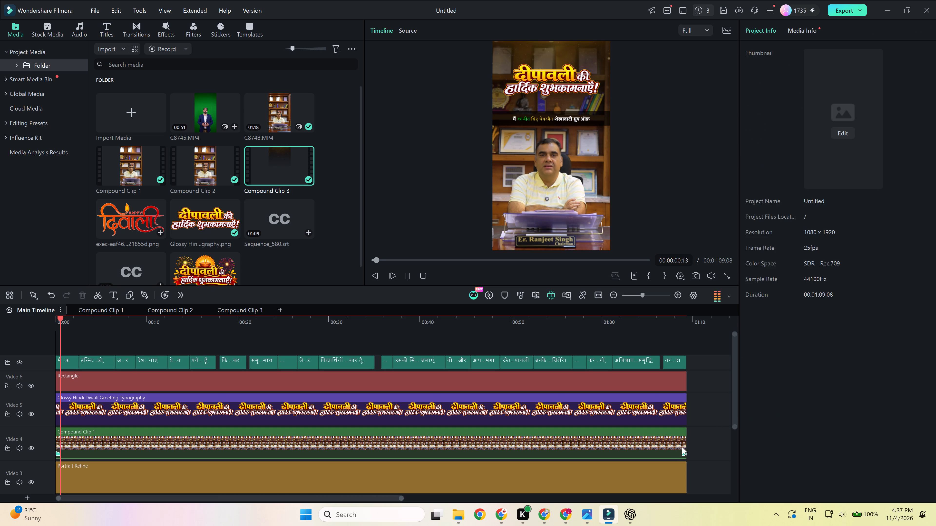
{"action": "scroll", "coordinate": [682, 447], "scroll_direction": "up", "scroll_amount": 4}
{"action": "left_click", "coordinate": [825, 362]}
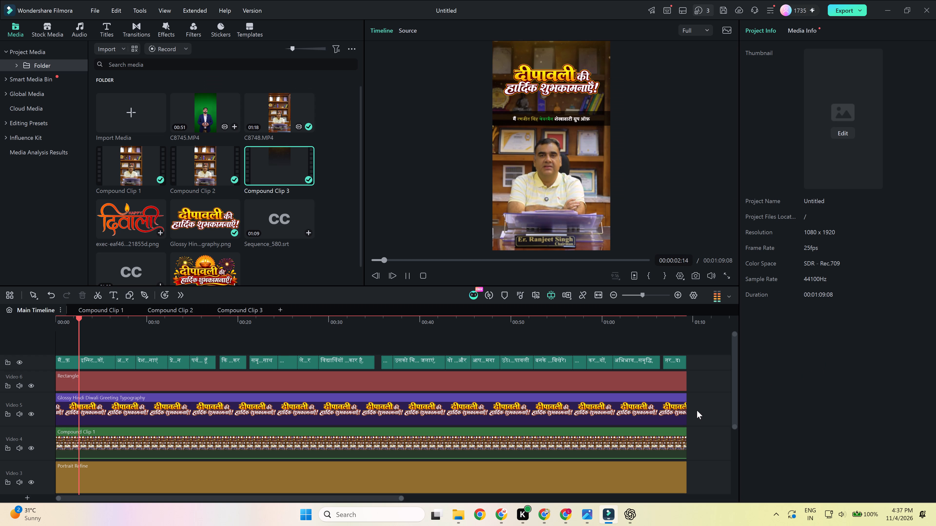
{"action": "scroll", "coordinate": [709, 422], "scroll_direction": "up", "scroll_amount": 3, "text": "ctrl"}
{"action": "scroll", "coordinate": [413, 361], "scroll_direction": "down", "scroll_amount": 3, "text": "ctrl"}
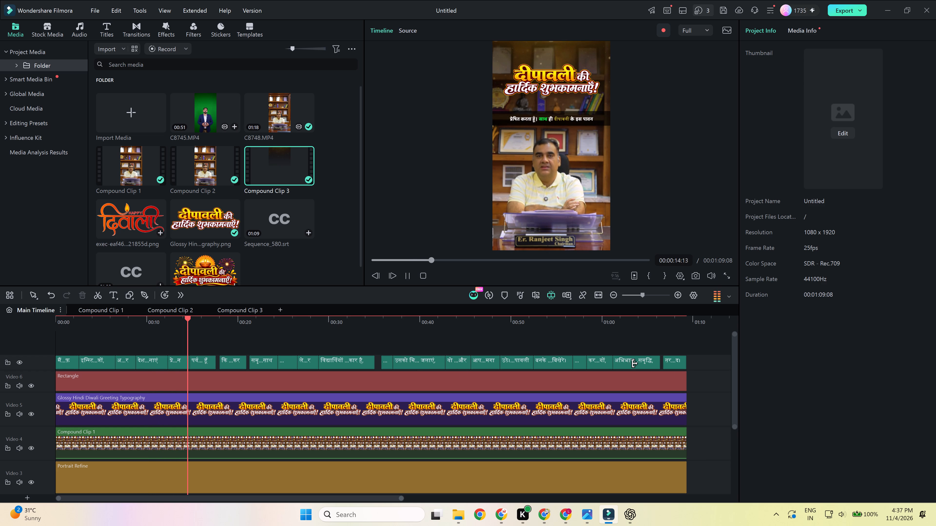
{"action": "key", "text": "space"}
Select all captions and apply the trending "This is dynamic text" template with white and yellow lettering.
{"action": "left_click_drag", "start_coordinate": [698, 357], "coordinate": [101, 338]}
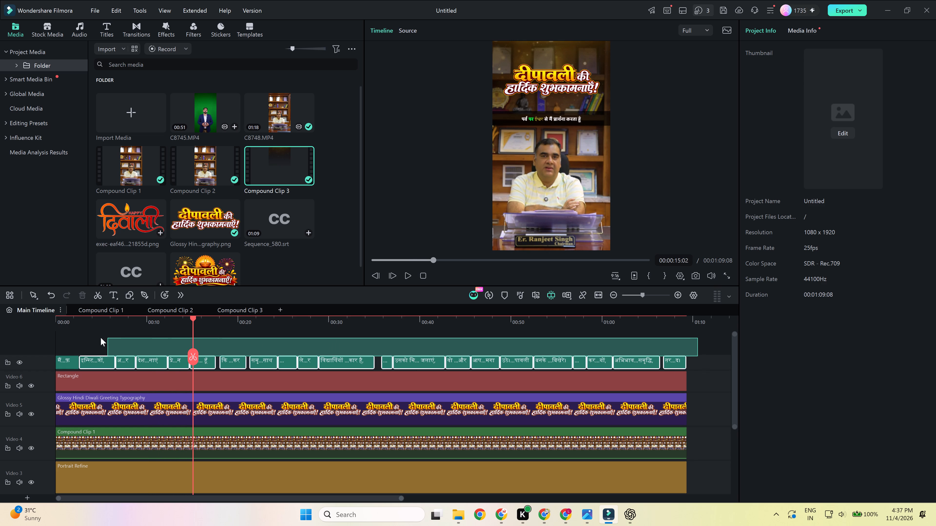
{"action": "left_click_drag", "start_coordinate": [101, 338], "coordinate": [57, 338]}
{"action": "left_click", "coordinate": [822, 33]}
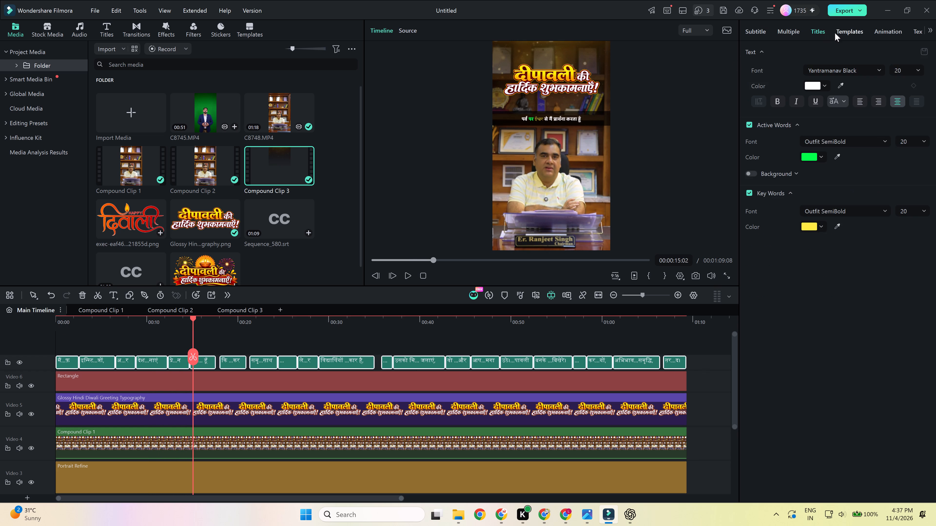
{"action": "left_click", "coordinate": [841, 31]}
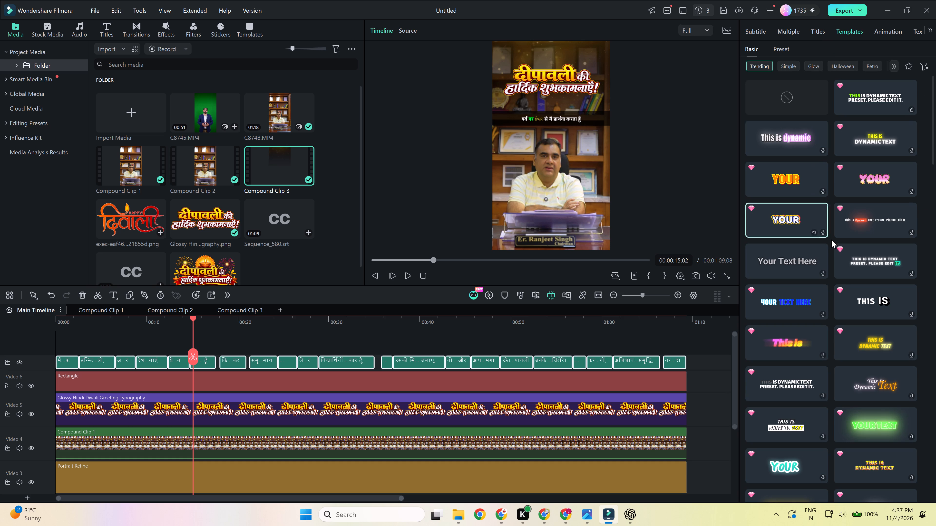
{"action": "scroll", "coordinate": [781, 307], "scroll_direction": "down", "scroll_amount": 6}
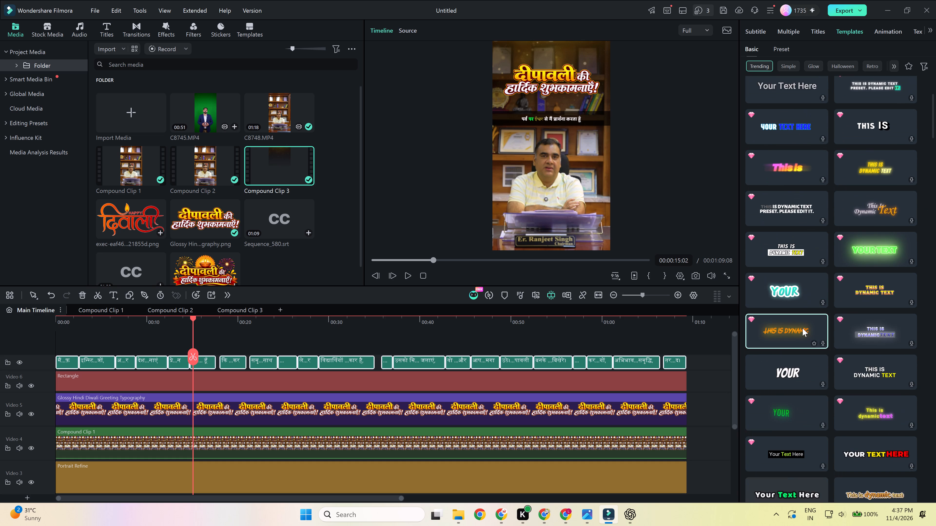
{"action": "scroll", "coordinate": [802, 328], "scroll_direction": "down", "scroll_amount": 1}
{"action": "left_click", "coordinate": [882, 343]}
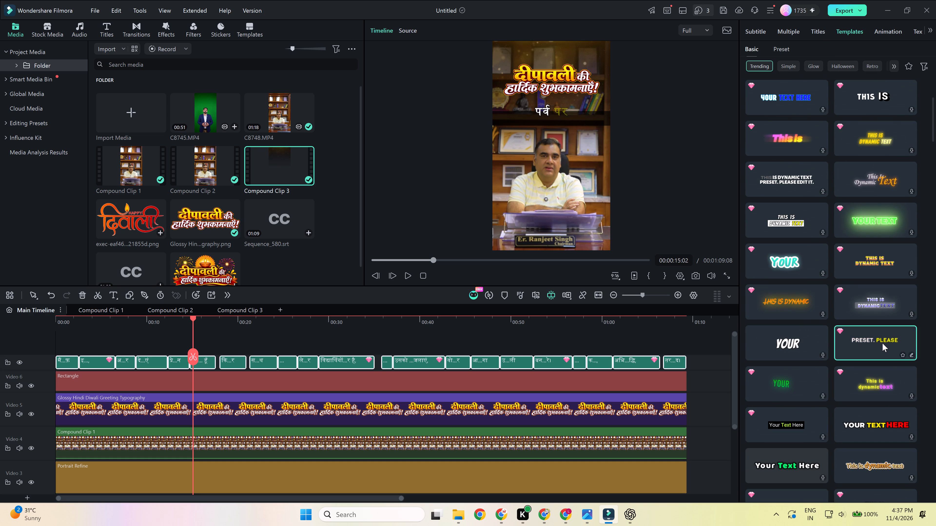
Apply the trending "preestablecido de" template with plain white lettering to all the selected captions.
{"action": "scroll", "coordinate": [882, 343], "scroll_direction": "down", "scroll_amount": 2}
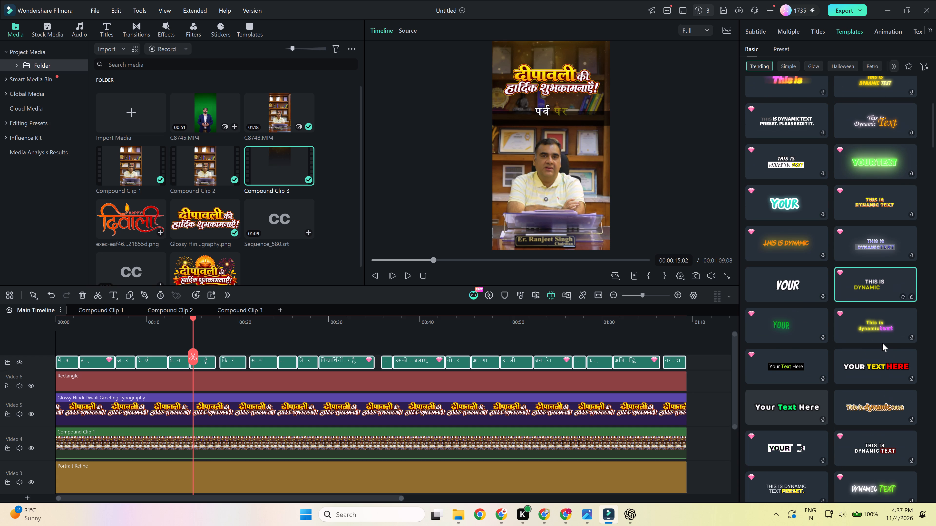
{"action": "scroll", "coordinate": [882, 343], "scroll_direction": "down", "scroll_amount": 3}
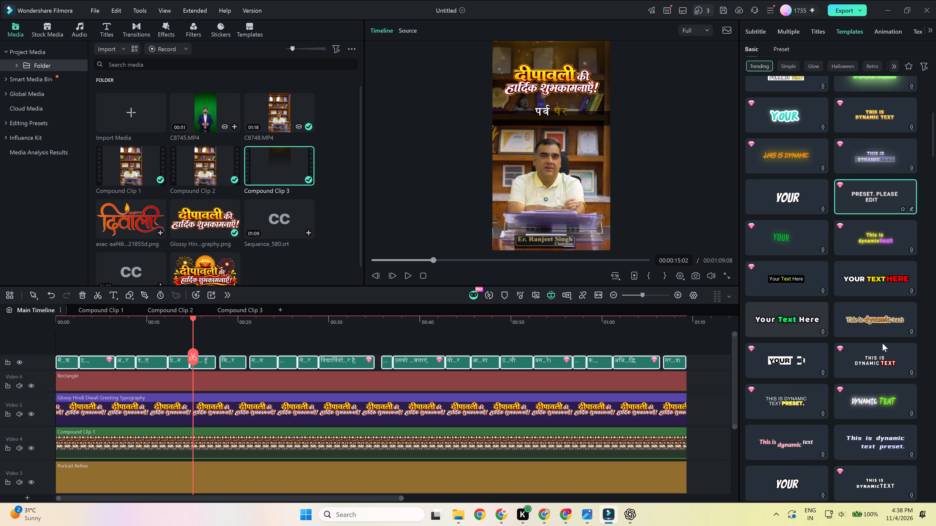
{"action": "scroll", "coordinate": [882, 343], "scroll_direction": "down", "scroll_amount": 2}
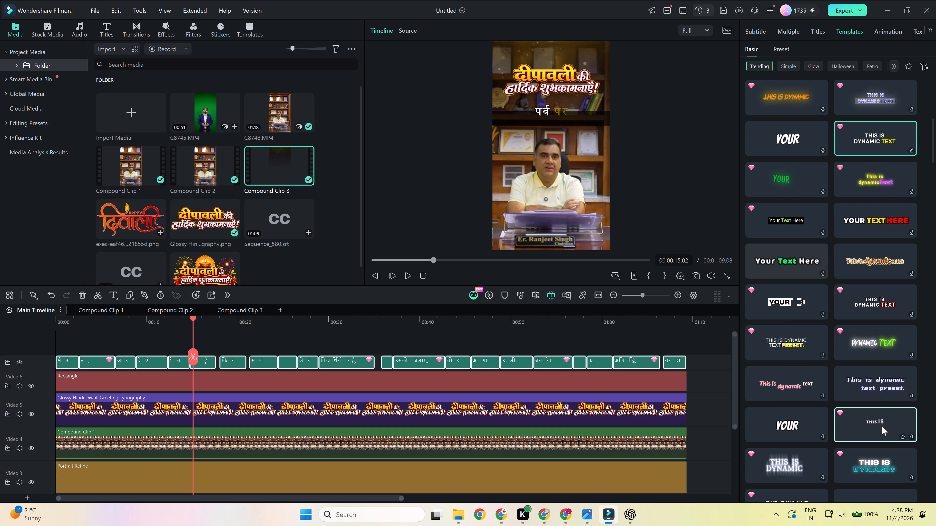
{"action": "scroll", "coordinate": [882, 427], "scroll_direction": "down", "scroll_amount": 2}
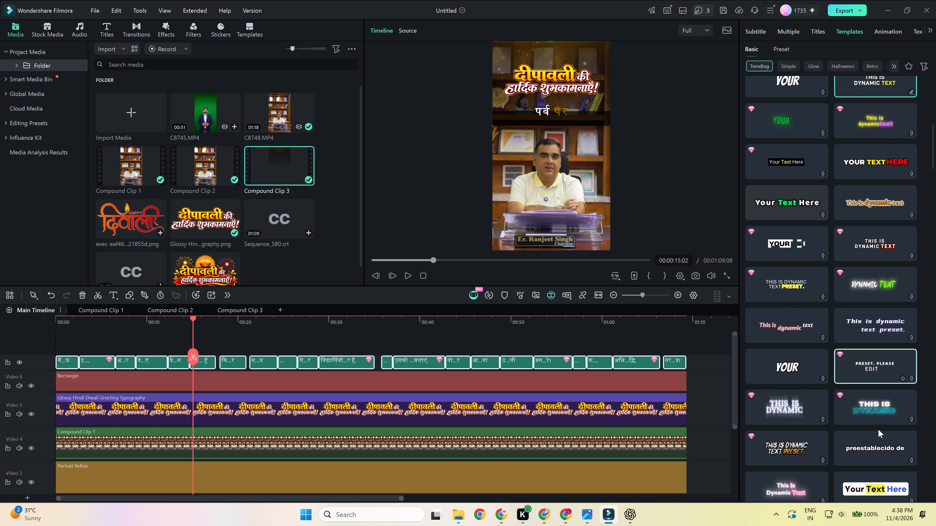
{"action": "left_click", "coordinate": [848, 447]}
Browse the remaining trending caption templates for another style that could suit the Hindi captions.
{"action": "scroll", "coordinate": [848, 447], "scroll_direction": "down", "scroll_amount": 1}
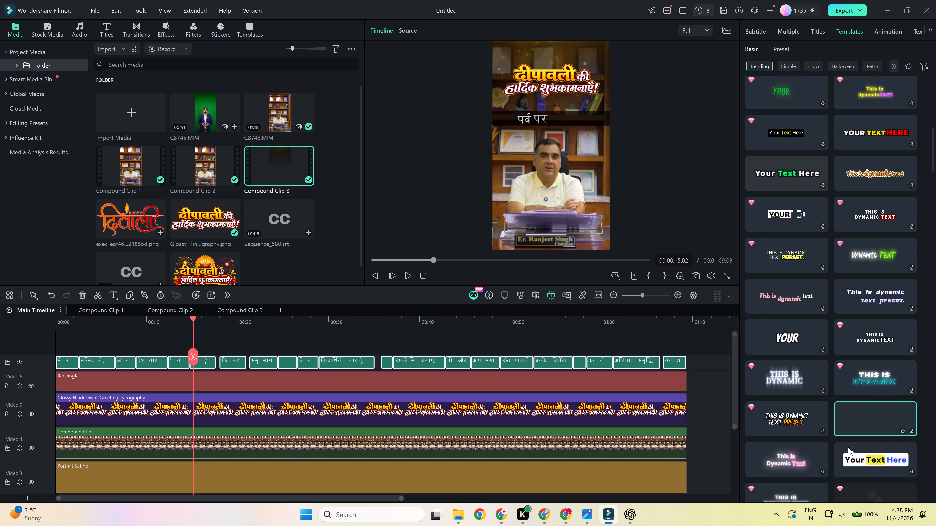
{"action": "scroll", "coordinate": [848, 447], "scroll_direction": "down", "scroll_amount": 2}
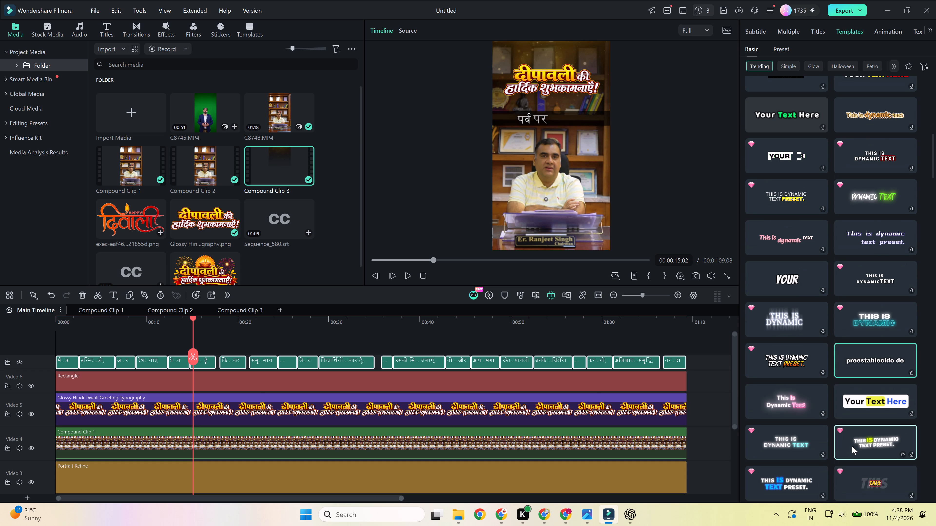
{"action": "scroll", "coordinate": [852, 446], "scroll_direction": "down", "scroll_amount": 6}
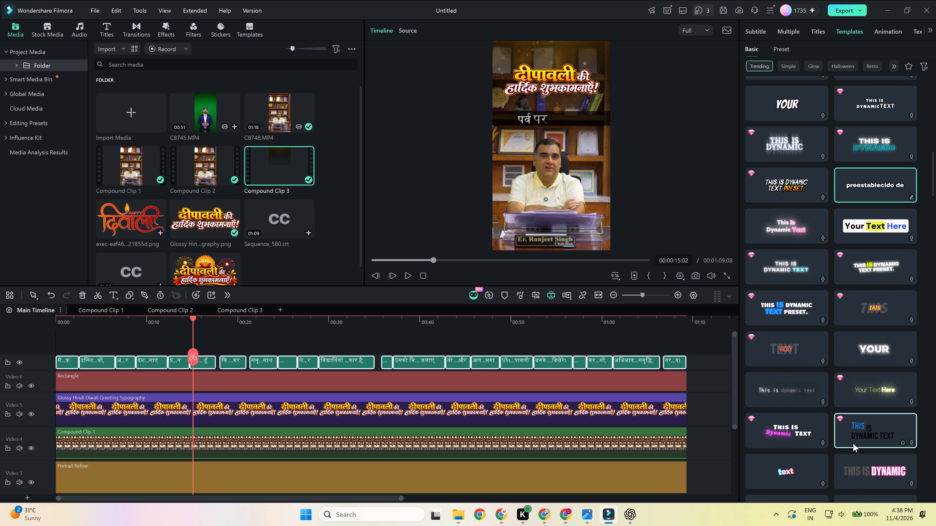
{"action": "scroll", "coordinate": [850, 443], "scroll_direction": "down", "scroll_amount": 4}
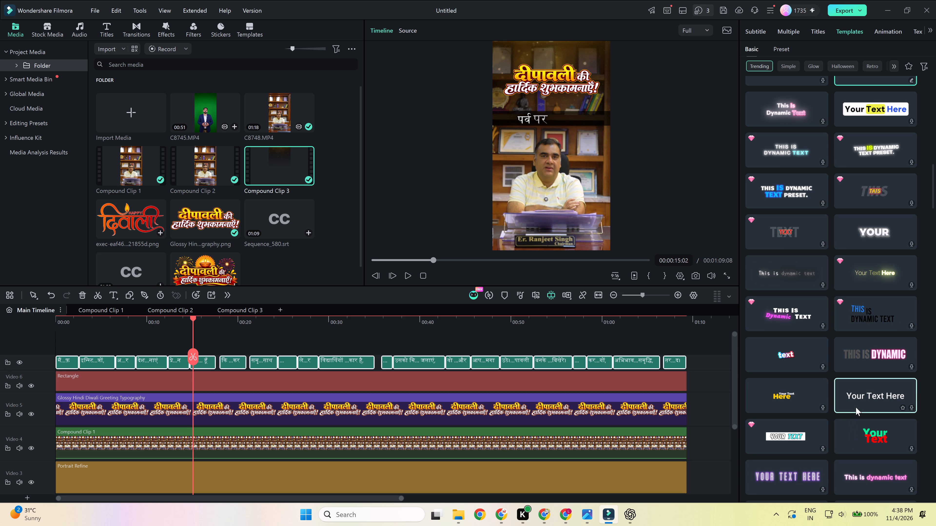
{"action": "scroll", "coordinate": [856, 407], "scroll_direction": "down", "scroll_amount": 3}
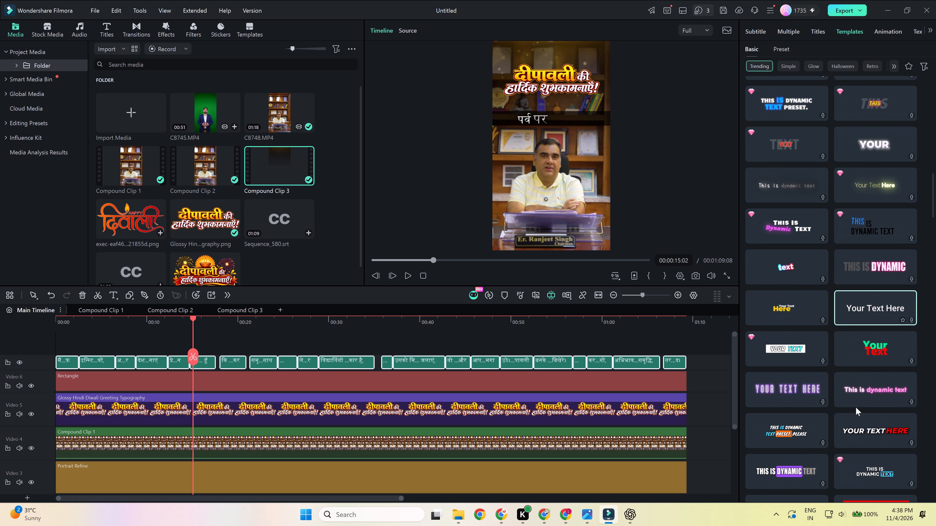
{"action": "scroll", "coordinate": [856, 407], "scroll_direction": "down", "scroll_amount": 10}
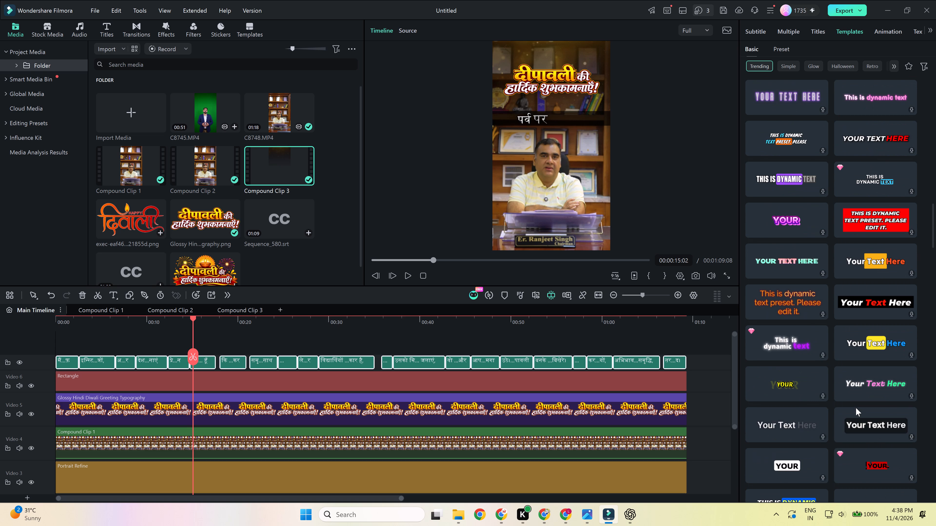
{"action": "scroll", "coordinate": [856, 408], "scroll_direction": "down", "scroll_amount": 12}
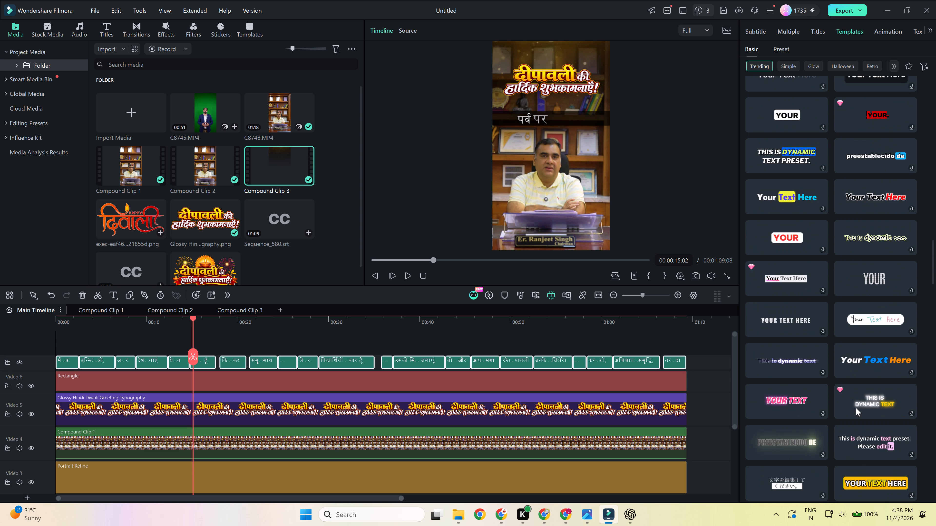
{"action": "scroll", "coordinate": [856, 408], "scroll_direction": "down", "scroll_amount": 13}
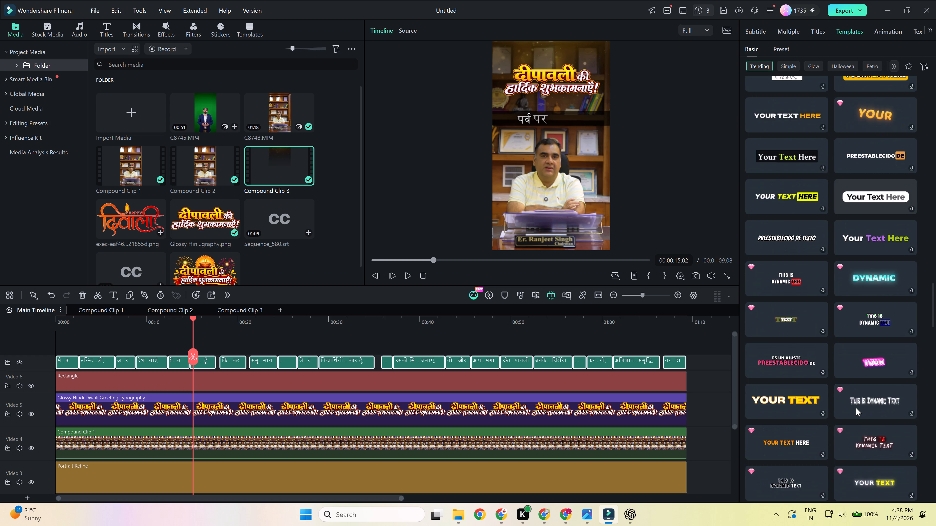
{"action": "scroll", "coordinate": [856, 408], "scroll_direction": "down", "scroll_amount": 6}
{"action": "scroll", "coordinate": [856, 408], "scroll_direction": "up", "scroll_amount": 13}
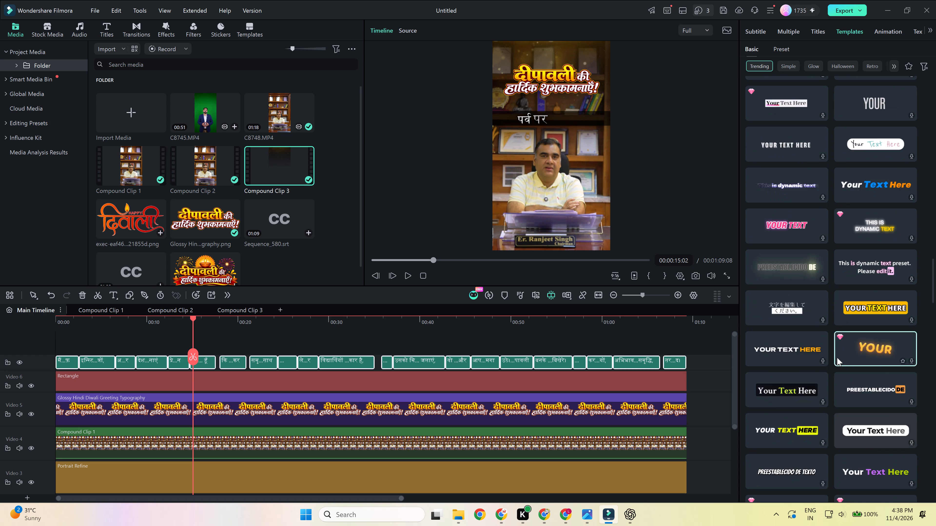
{"action": "scroll", "coordinate": [837, 357], "scroll_direction": "up", "scroll_amount": 16}
{"action": "scroll", "coordinate": [827, 89], "scroll_direction": "up", "scroll_amount": 6}
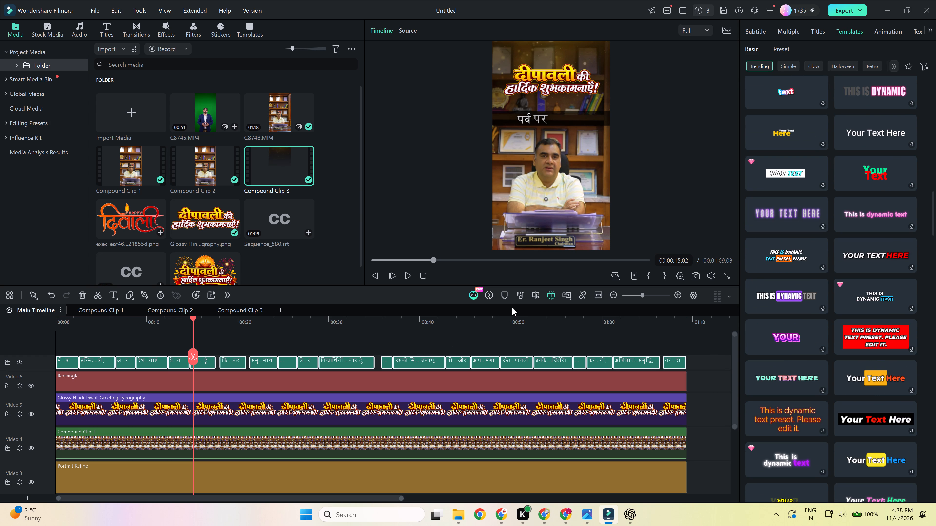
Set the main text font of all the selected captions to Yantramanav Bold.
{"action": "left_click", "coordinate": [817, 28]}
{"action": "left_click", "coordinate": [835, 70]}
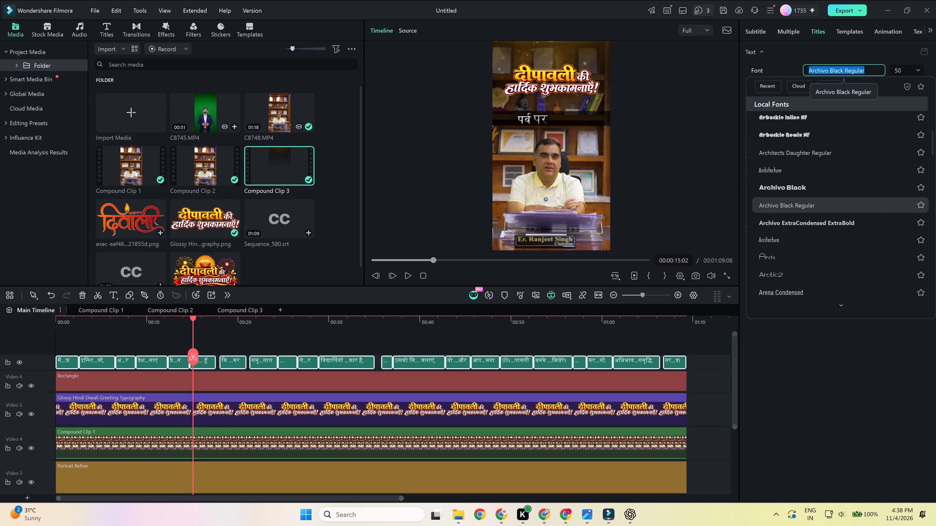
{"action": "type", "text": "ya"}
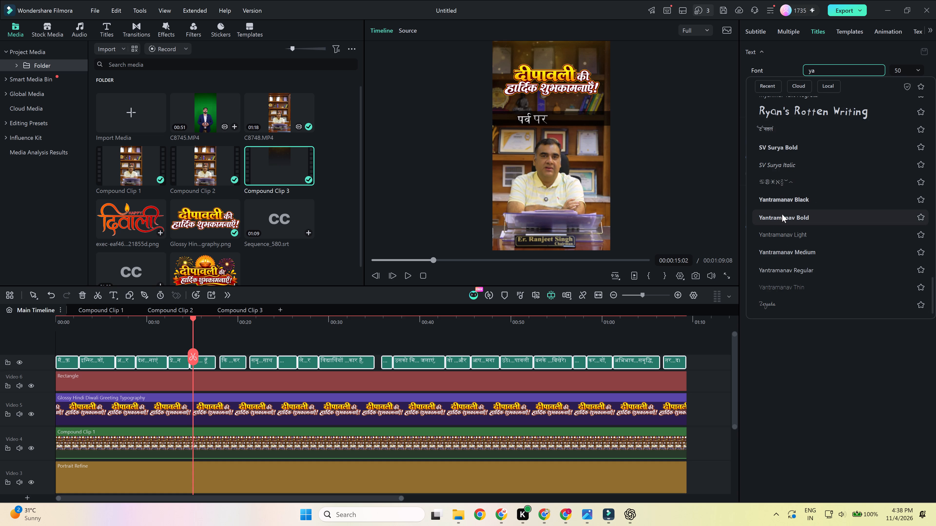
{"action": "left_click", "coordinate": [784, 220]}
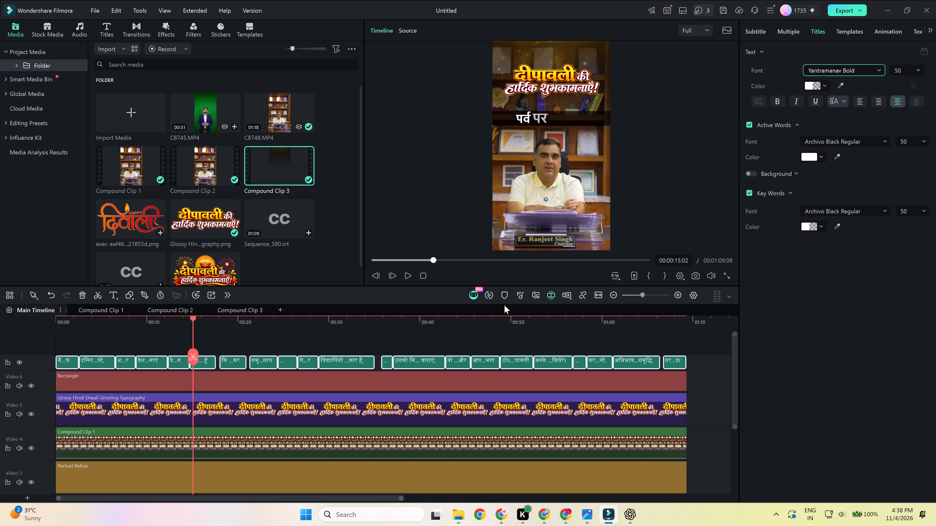
Play the video from the start to about 00:00:10:01 to check the restyled captions.
{"action": "left_click_drag", "start_coordinate": [193, 317], "coordinate": [0, 302]}
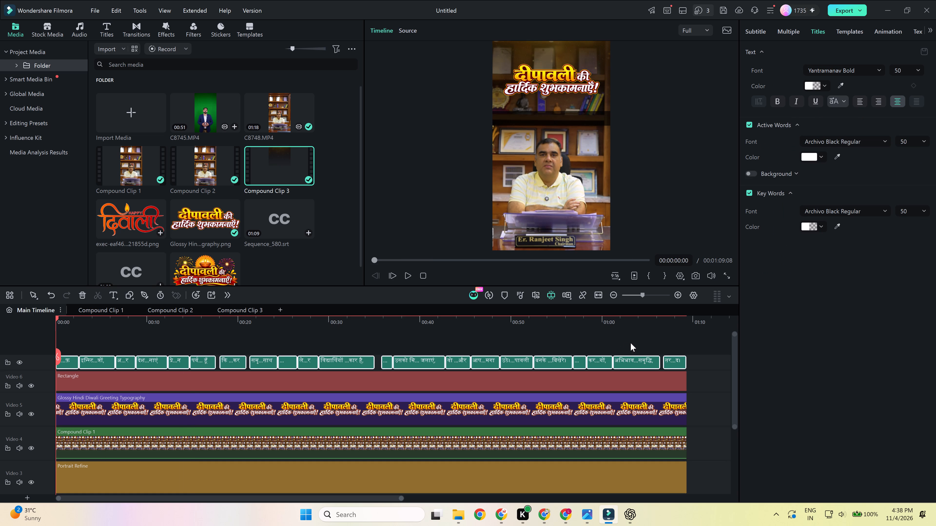
{"action": "key", "text": "space"}
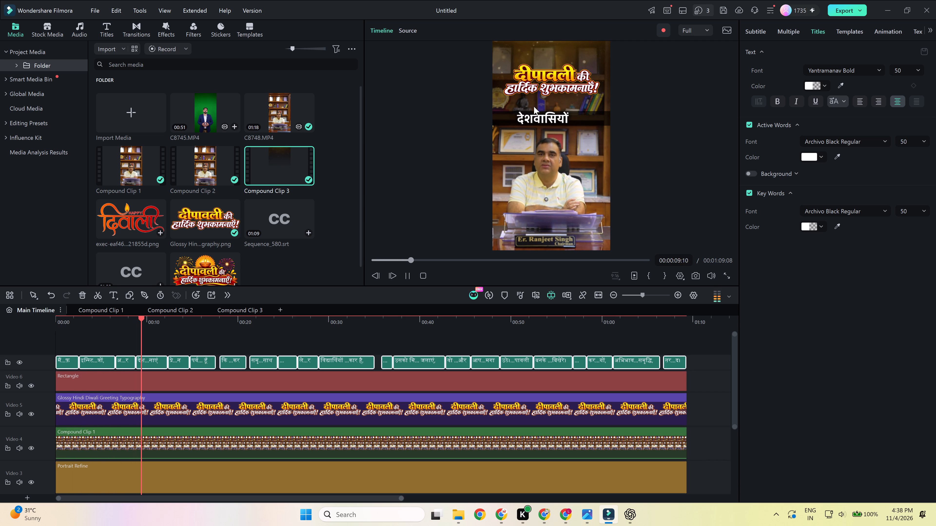
{"action": "key", "text": "space"}
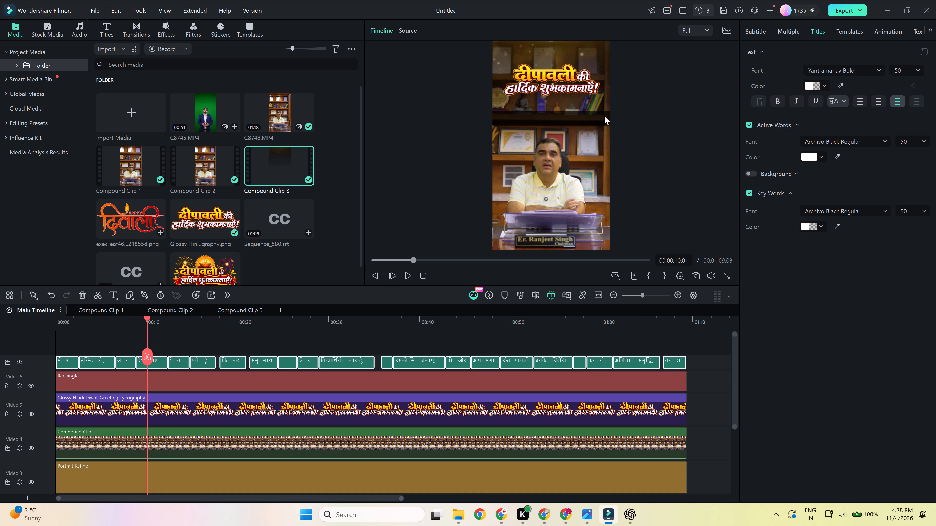
Delete the black rectangle band below the Diwali greeting.
{"action": "left_click", "coordinate": [577, 118]}
{"action": "left_click", "coordinate": [601, 119]}
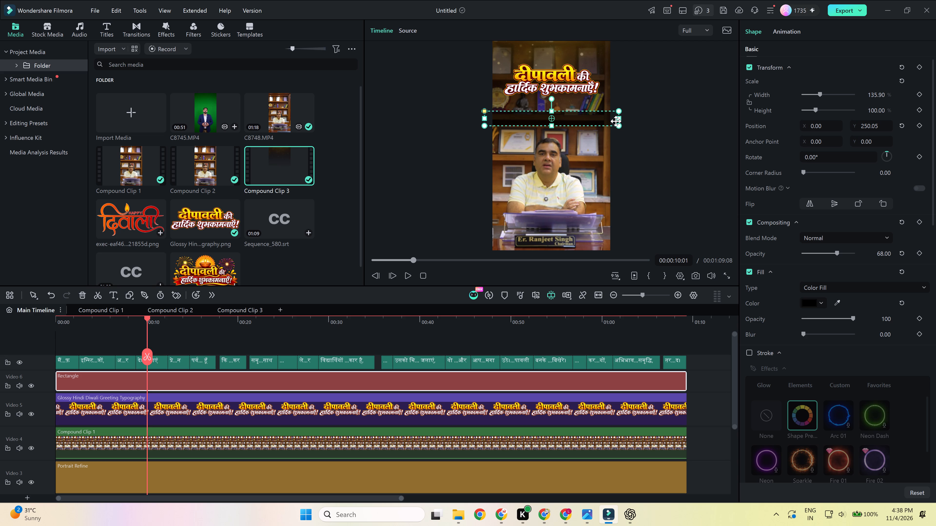
{"action": "key", "text": "Delete"}
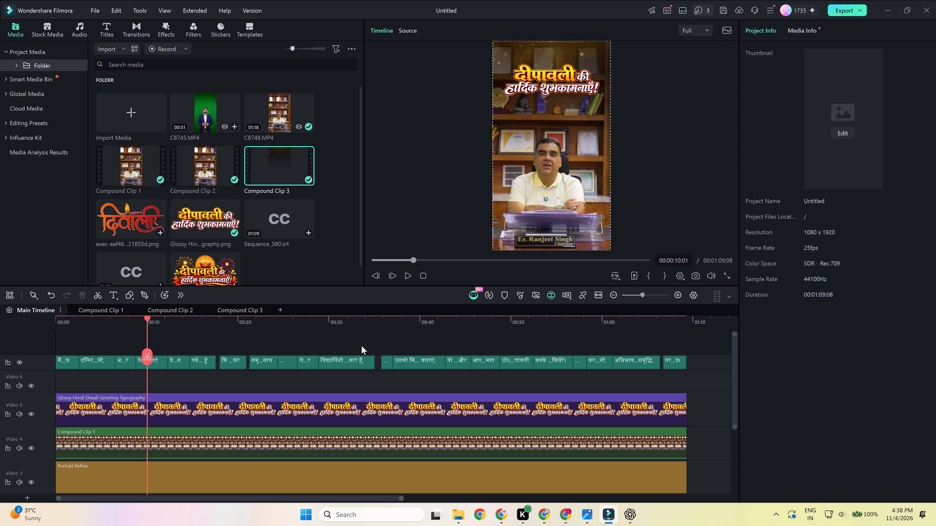
Delete all the Hindi caption clips from the subtitle track.
{"action": "left_click_drag", "start_coordinate": [692, 374], "coordinate": [51, 313]}
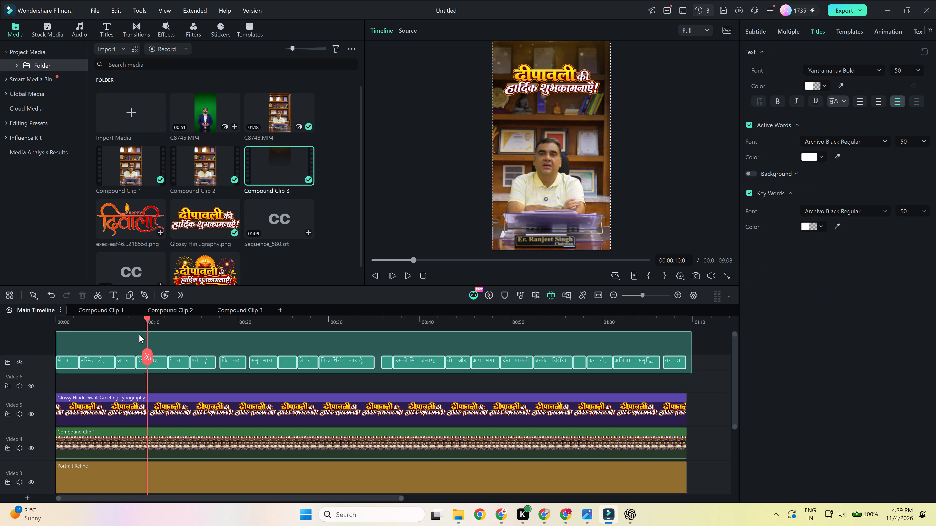
{"action": "key", "text": "Delete"}
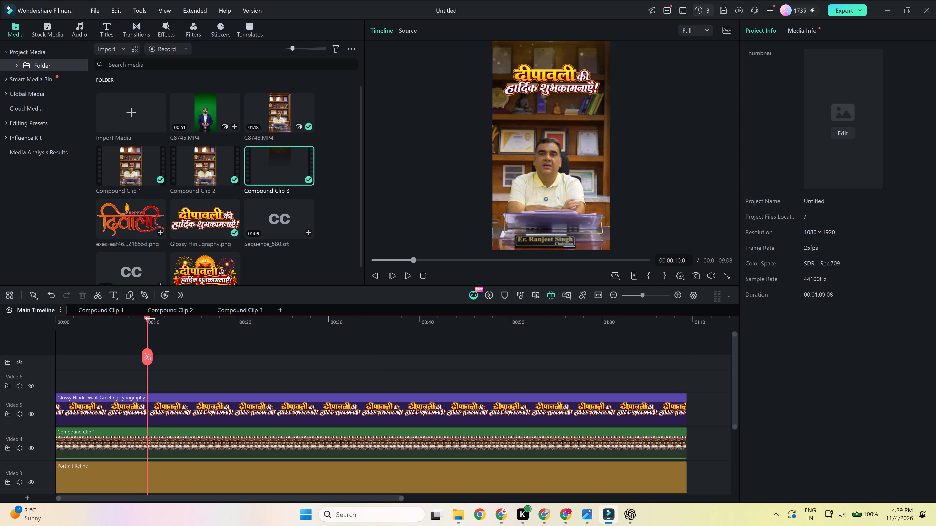
Play the video from the start to about 00:00:12:00 to check it without captions and band.
{"action": "left_click_drag", "start_coordinate": [148, 319], "coordinate": [16, 318]}
{"action": "key", "text": "space"}
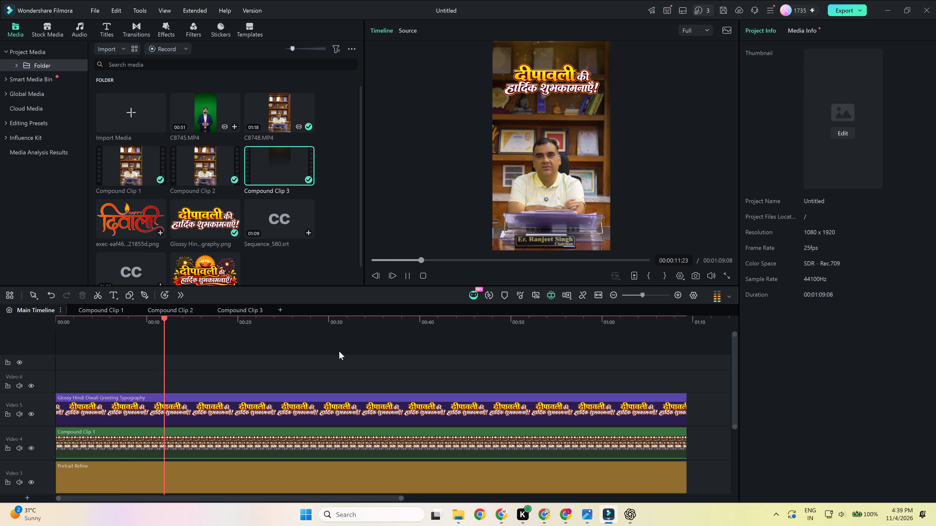
{"action": "key", "text": "space"}
Render a preview of the main timeline for smooth playback.
{"action": "key", "text": "Return"}
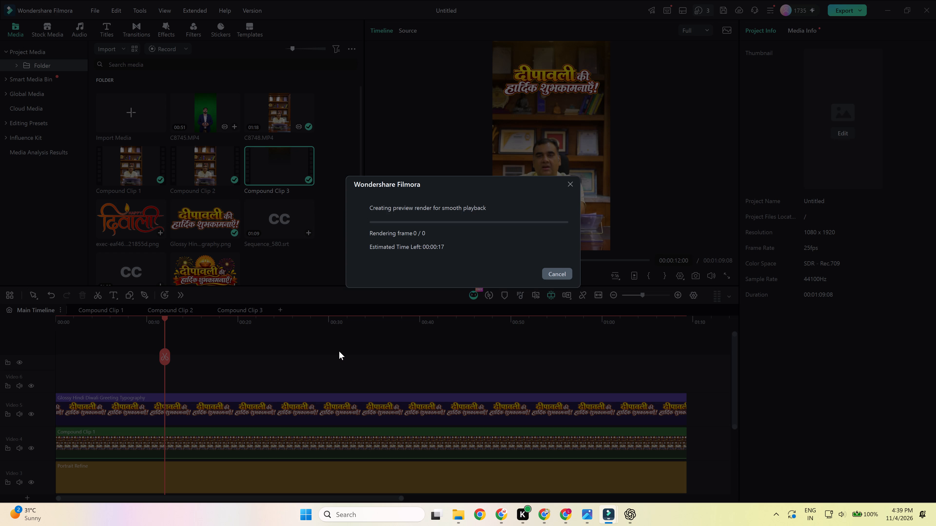
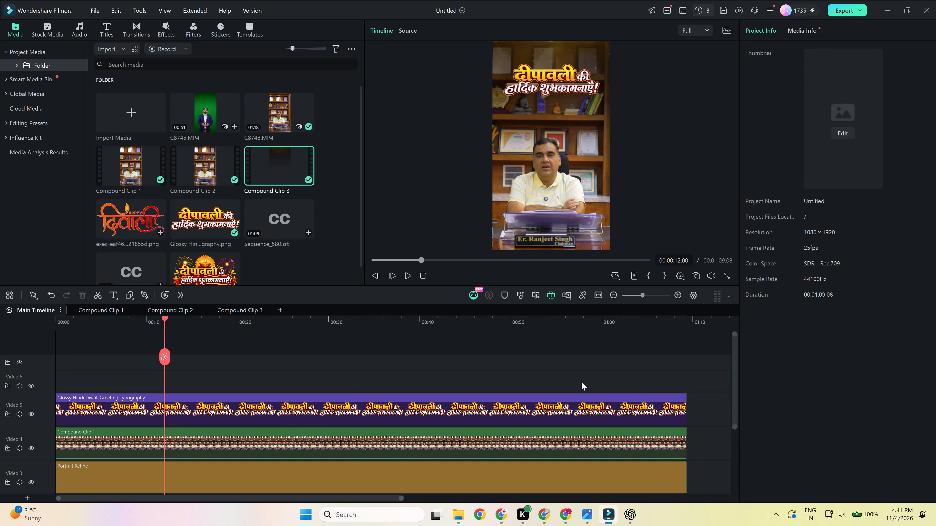
Set the local export title to "video" and leave the export settings without exporting.
{"action": "key", "text": "ctrl+e"}
{"action": "triple_click", "coordinate": [363, 113]}
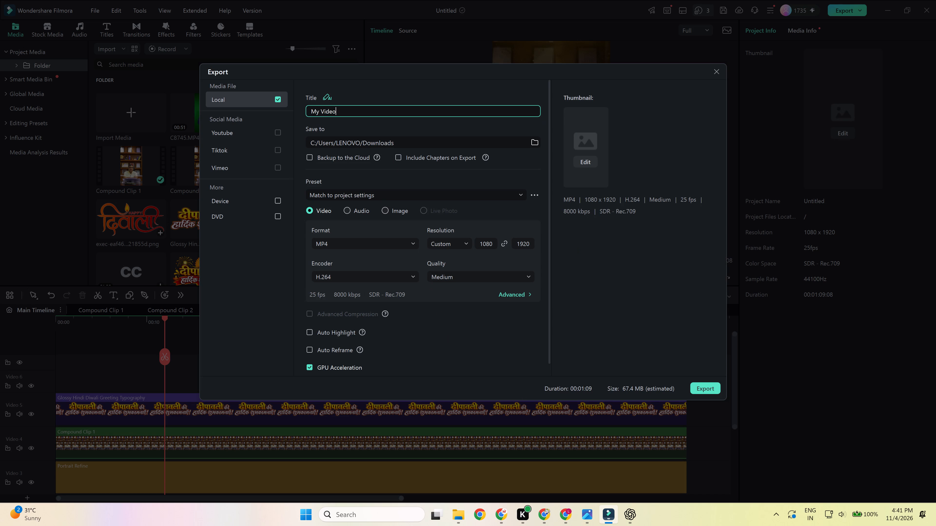
{"action": "key", "text": "BackSpace"}
{"action": "type", "text": "video"}
{"action": "left_click", "coordinate": [719, 72]}
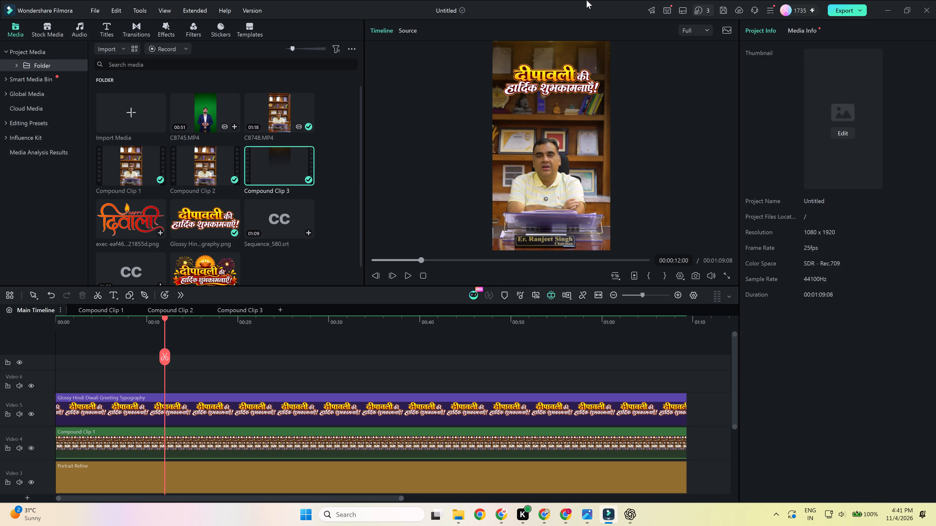
Change the project frame rate to 60 fps in the project settings.
{"action": "left_click", "coordinate": [88, 9]}
{"action": "left_click", "coordinate": [115, 229]}
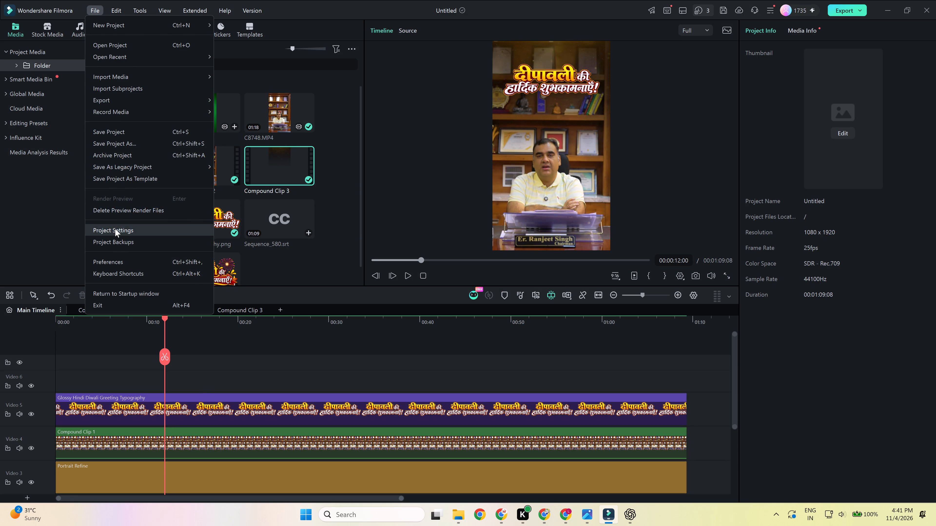
{"action": "left_click", "coordinate": [488, 236]}
{"action": "left_click", "coordinate": [461, 362]}
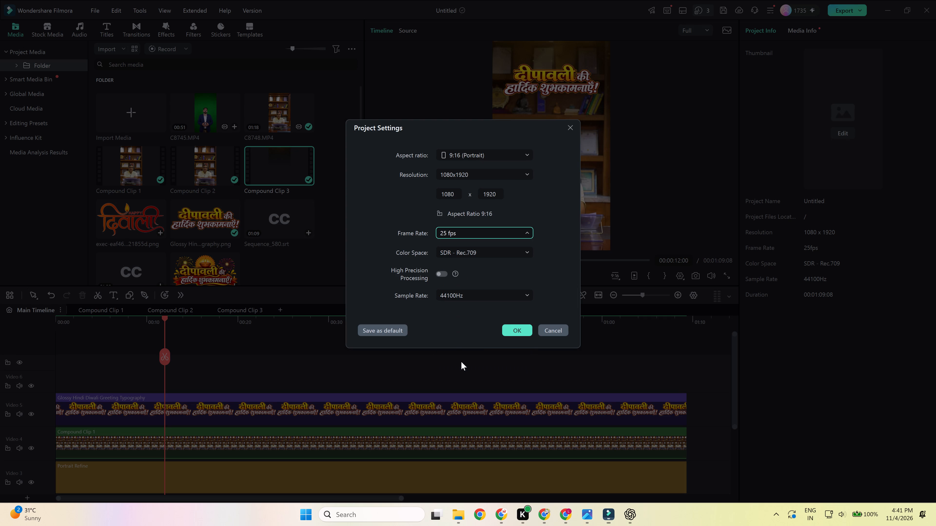
{"action": "left_click", "coordinate": [509, 326]}
Export the video locally with the title "video 01" and High quality.
{"action": "left_click", "coordinate": [848, 3]}
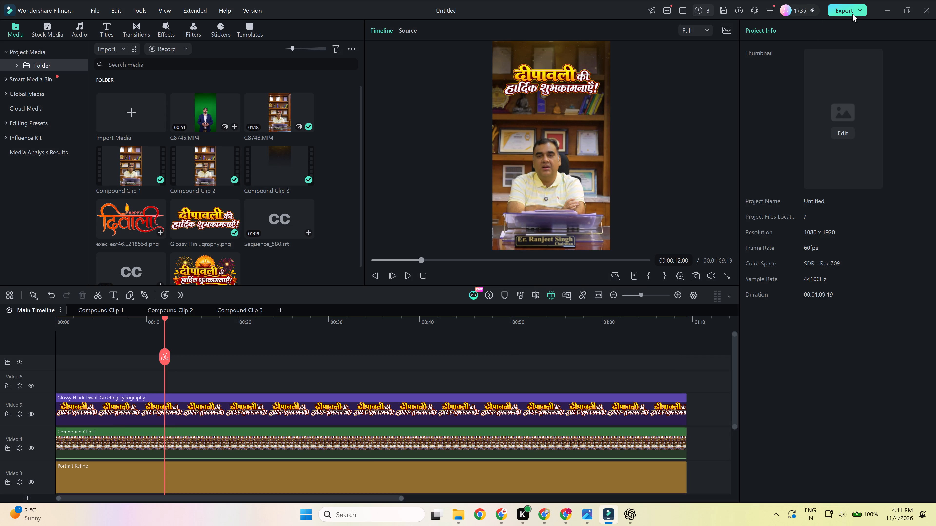
{"action": "left_click", "coordinate": [849, 11]}
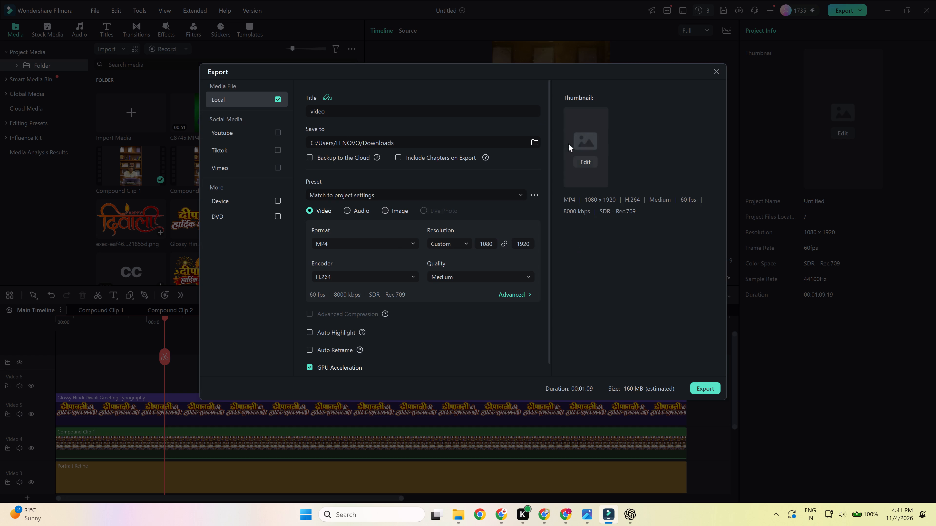
{"action": "left_click", "coordinate": [350, 108]}
{"action": "key", "text": "space"}
{"action": "type", "text": "01"}
{"action": "left_click", "coordinate": [502, 276]}
{"action": "left_click", "coordinate": [466, 331]}
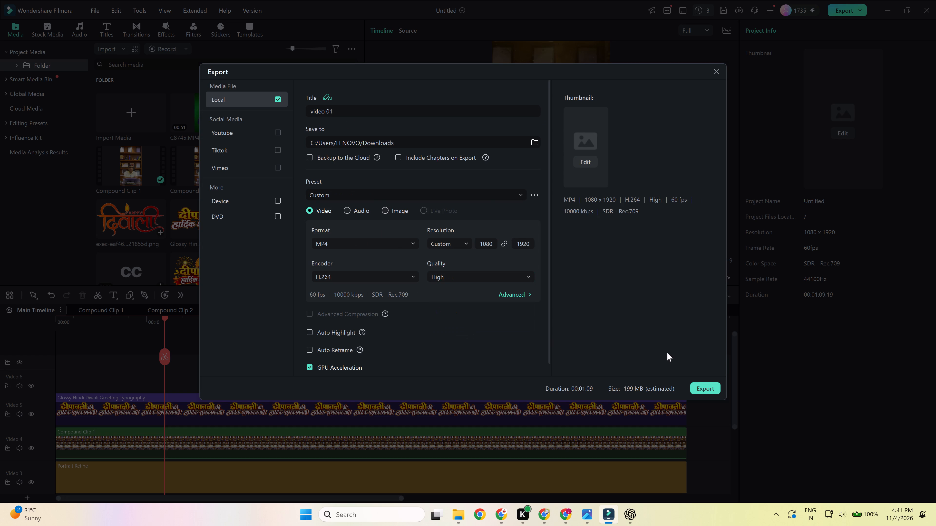
{"action": "left_click", "coordinate": [705, 387]}
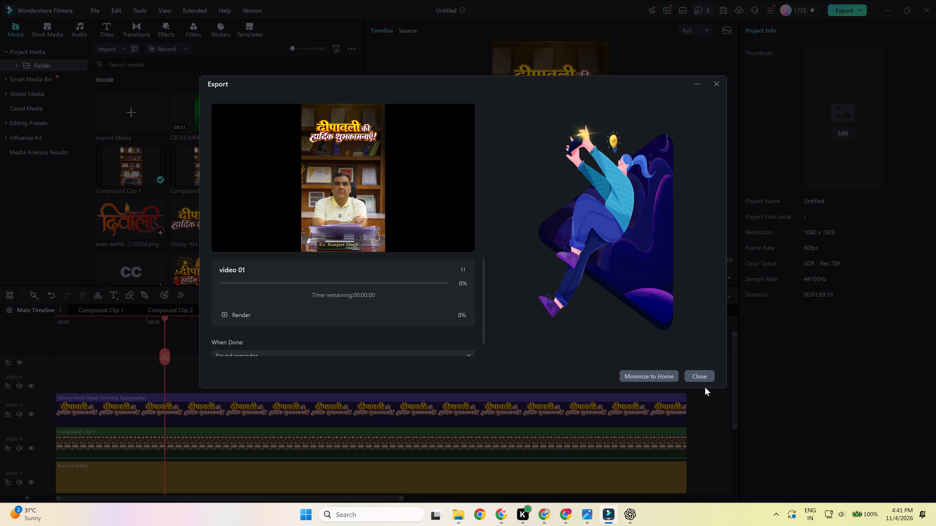
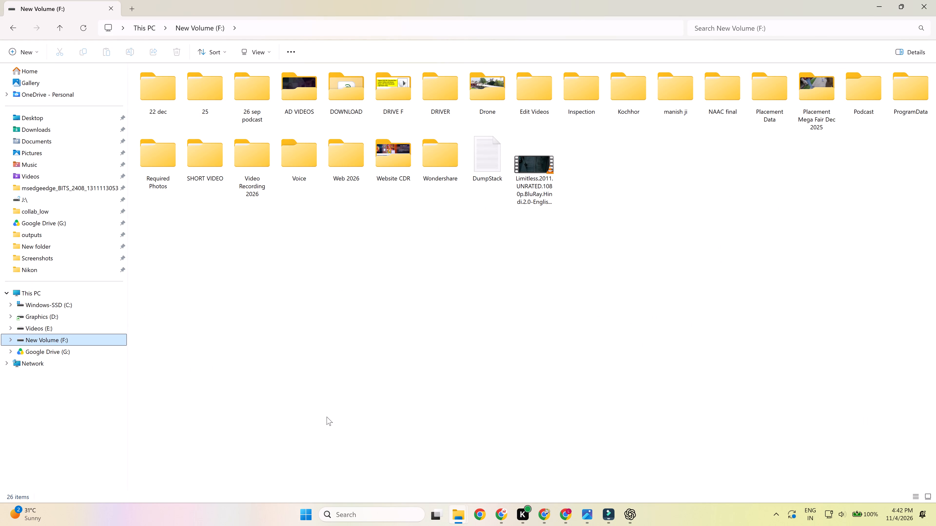
Copy the C8745 green-screen video from the network share's 25 Year Program folder into the Downloads folder.
{"action": "key", "text": "super+r"}
{"action": "left_click", "coordinate": [66, 482]}
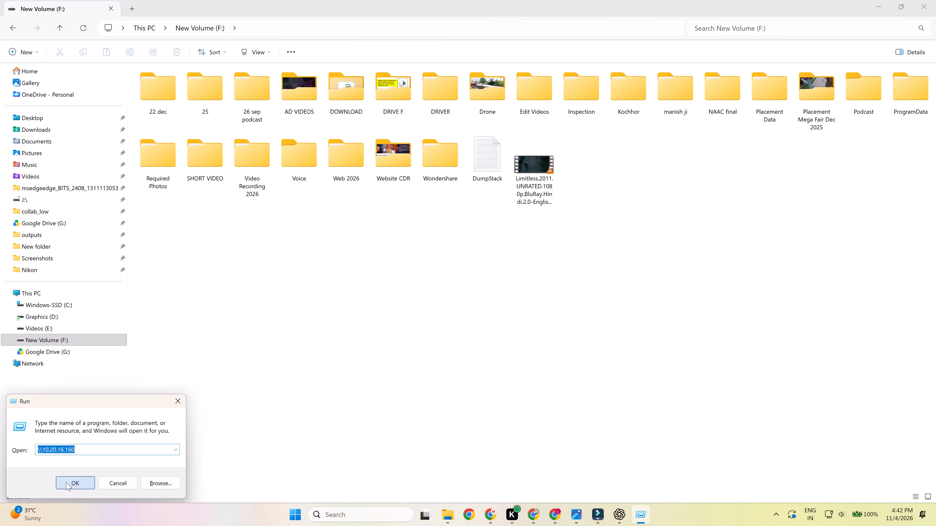
{"action": "double_click", "coordinate": [183, 84]}
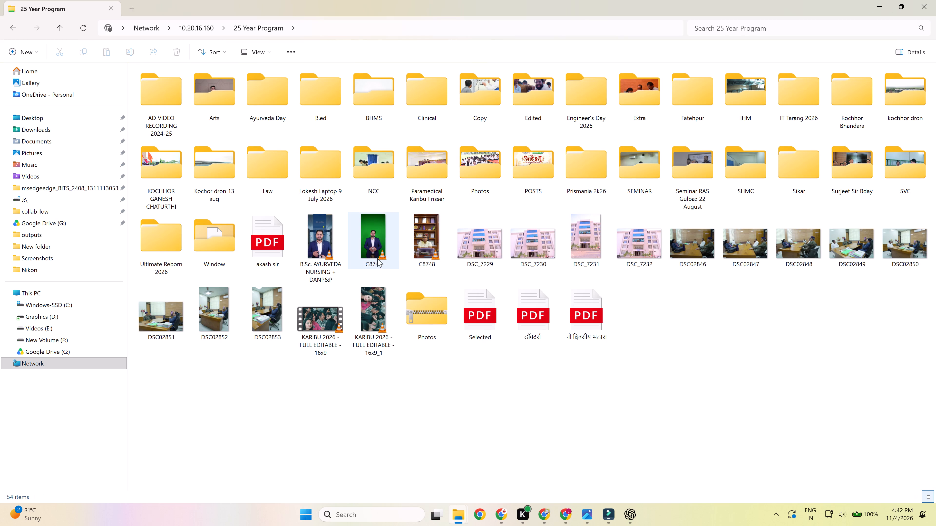
{"action": "left_click", "coordinate": [378, 253]}
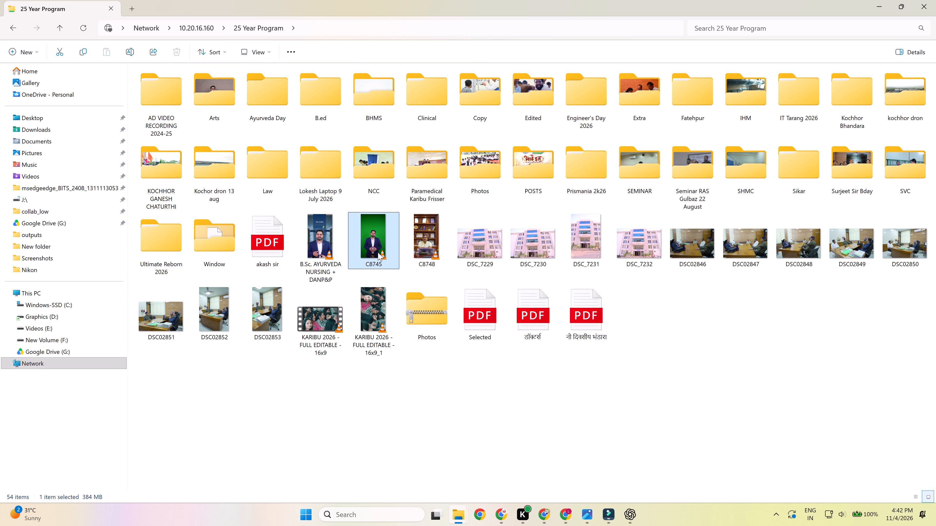
{"action": "key", "text": "ctrl+c"}
{"action": "key", "text": "ctrl+c"}
{"action": "key", "text": "ctrl+c"}
{"action": "left_click", "coordinate": [70, 336]}
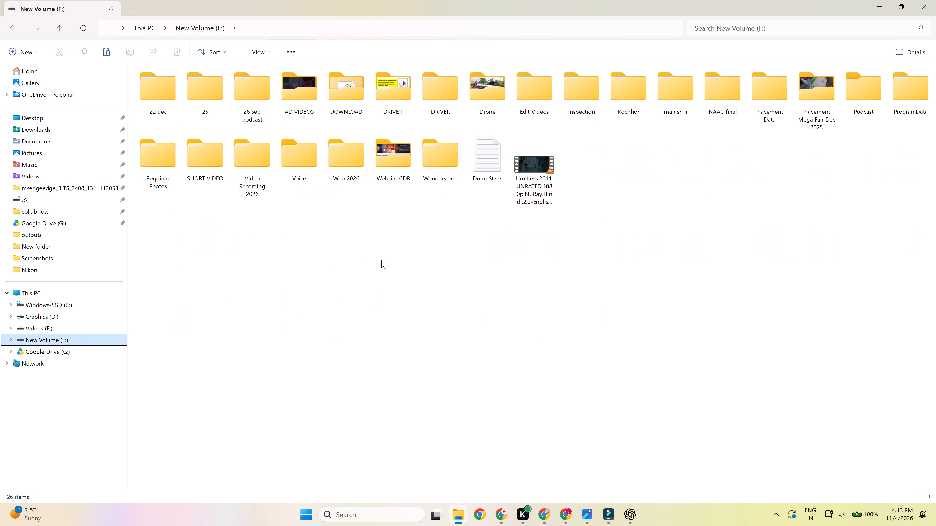
{"action": "left_click", "coordinate": [382, 259]}
{"action": "left_click", "coordinate": [48, 128]}
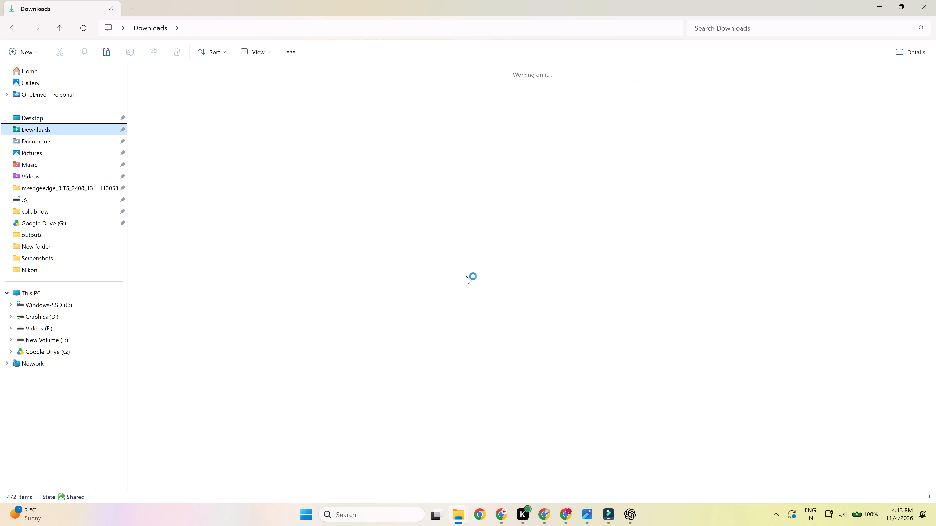
{"action": "key", "text": "ctrl+v"}
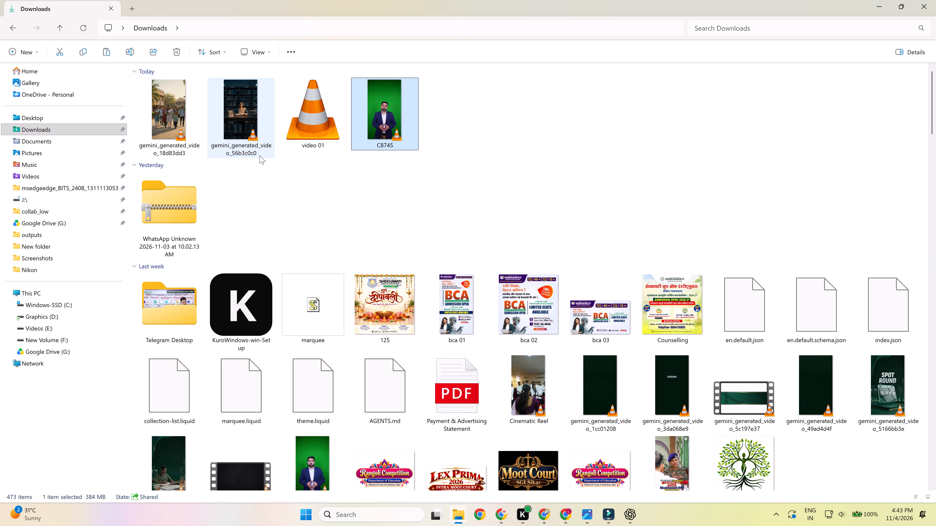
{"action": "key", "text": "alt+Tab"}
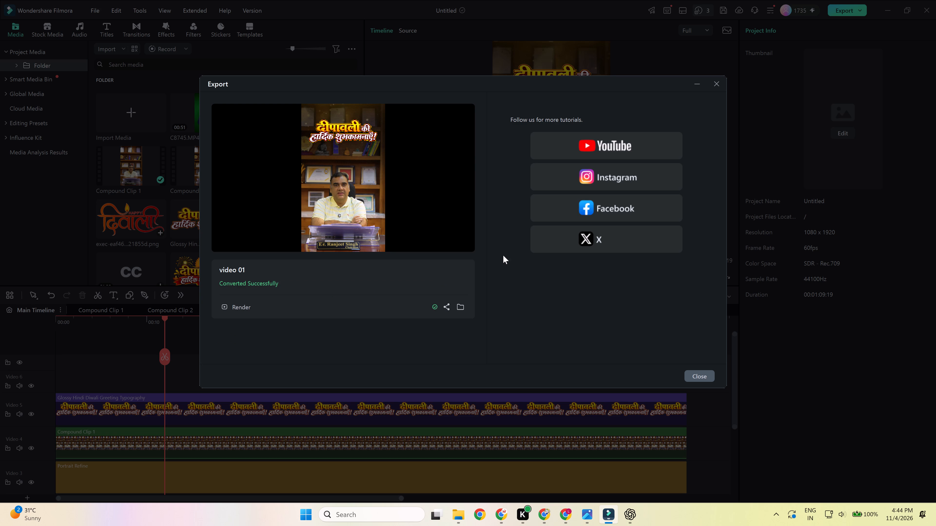
{"action": "left_click", "coordinate": [714, 83]}
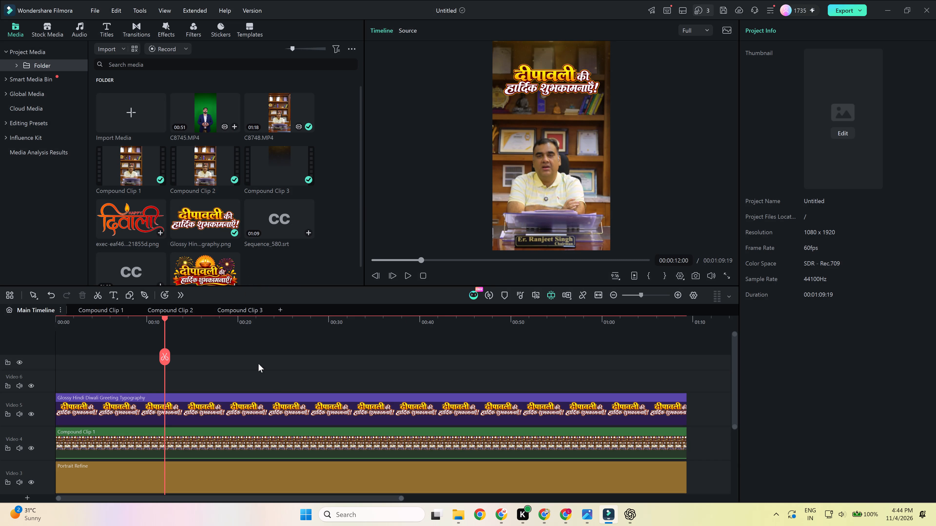
{"action": "left_click_drag", "start_coordinate": [200, 117], "coordinate": [386, 356]}
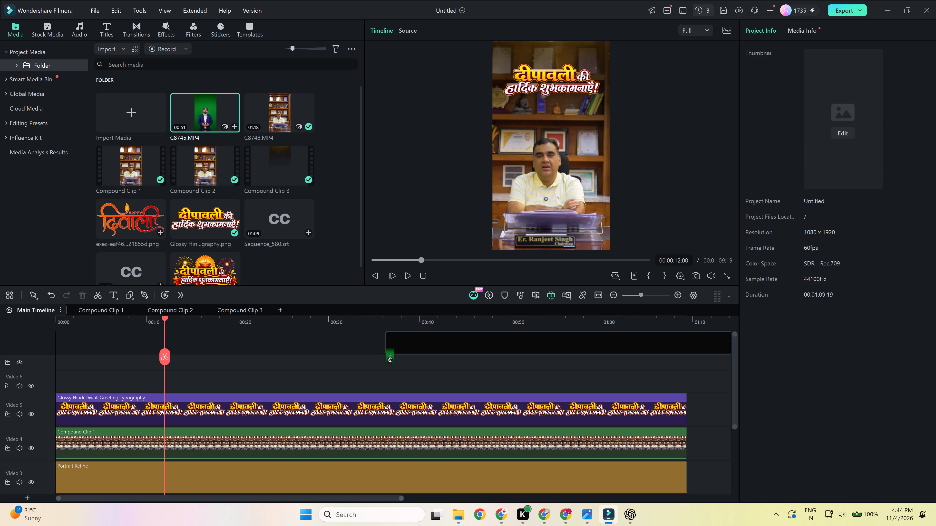
{"action": "left_click_drag", "start_coordinate": [386, 356], "coordinate": [385, 371]}
{"action": "scroll", "coordinate": [441, 374], "scroll_direction": "down", "scroll_amount": 6, "text": "ctrl"}
{"action": "left_click_drag", "start_coordinate": [266, 376], "coordinate": [373, 432]}
Remove the silent parts of the C8745 clip with Silence Detection and replace the clip on the timeline with the result.
{"action": "left_click", "coordinate": [305, 316]}
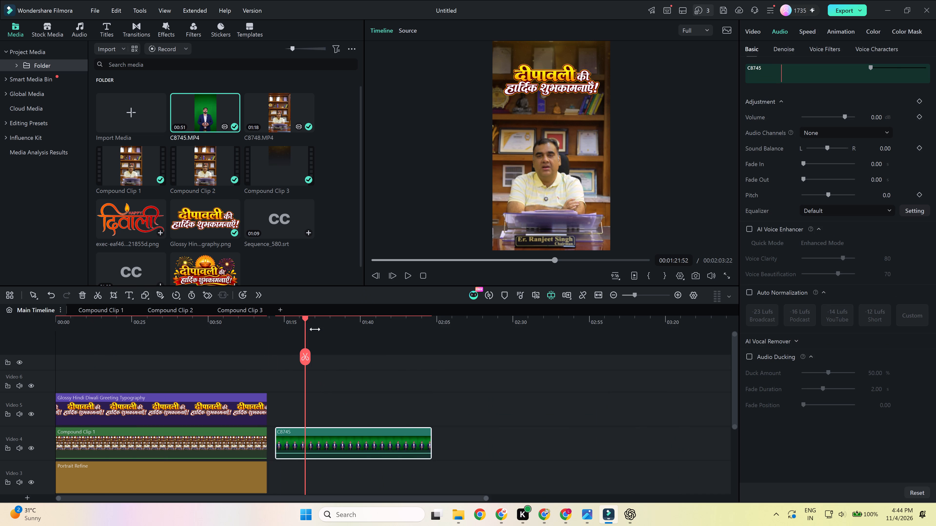
{"action": "left_click", "coordinate": [351, 439]}
{"action": "scroll", "coordinate": [278, 372], "scroll_direction": "down", "scroll_amount": 1}
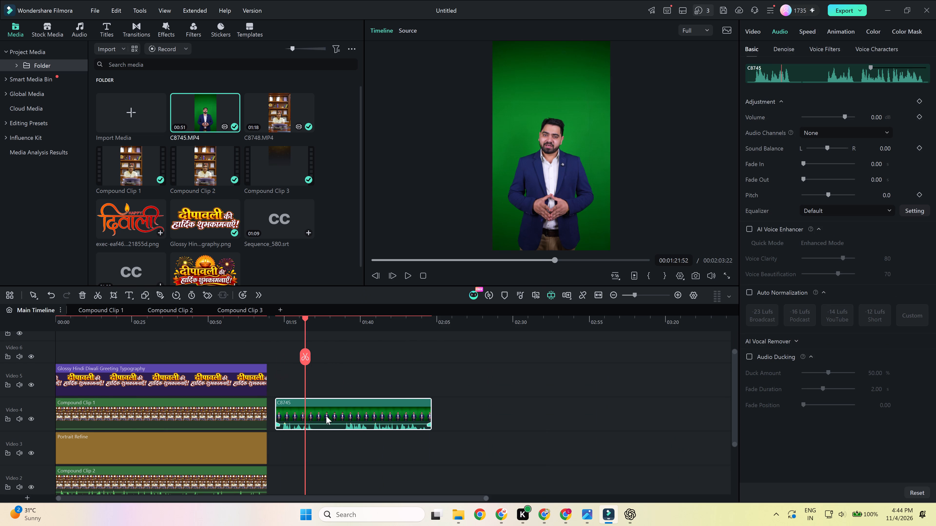
{"action": "right_click", "coordinate": [326, 415]}
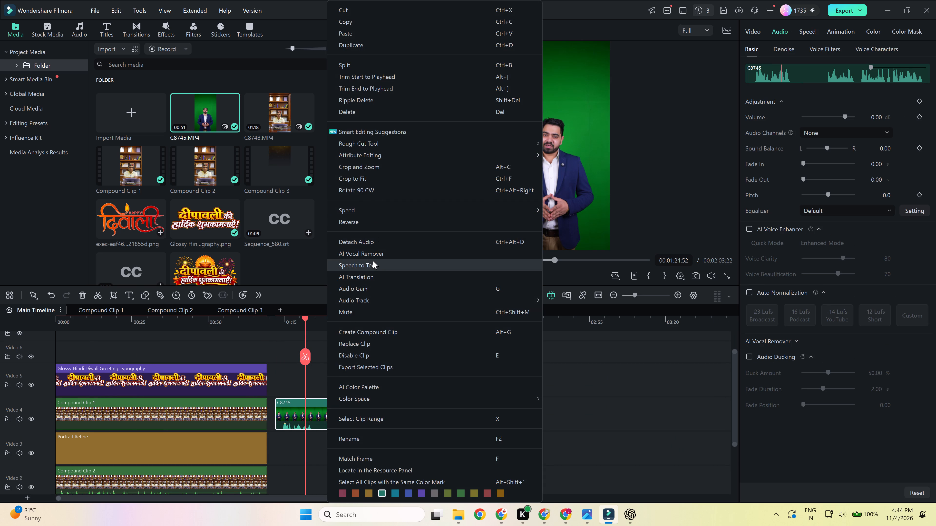
{"action": "left_click", "coordinate": [318, 400]}
{"action": "right_click", "coordinate": [319, 411]}
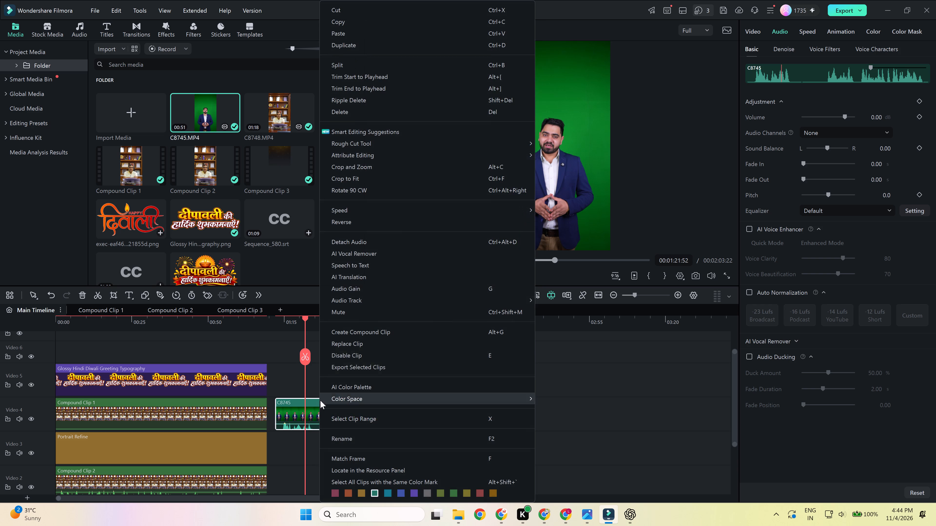
{"action": "left_click", "coordinate": [307, 406]}
{"action": "right_click", "coordinate": [322, 411]}
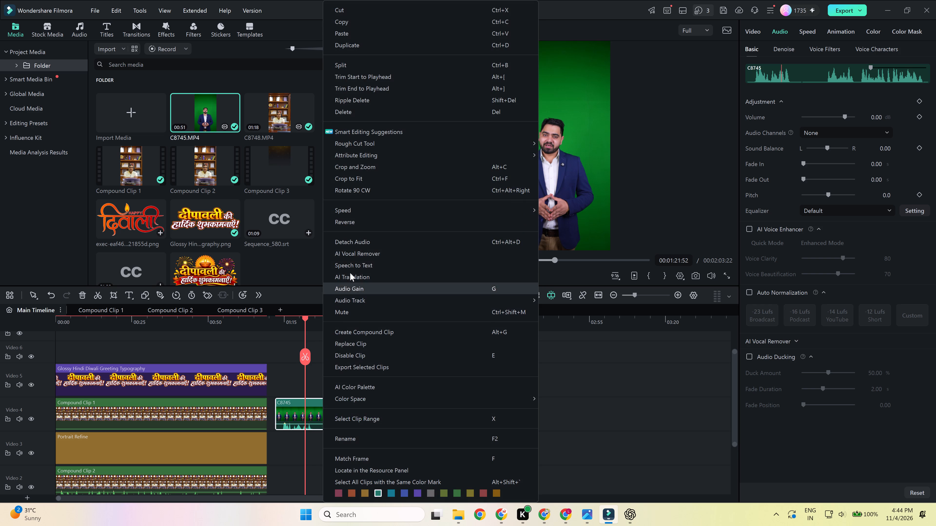
{"action": "left_click", "coordinate": [371, 143]}
{"action": "left_click", "coordinate": [579, 141]}
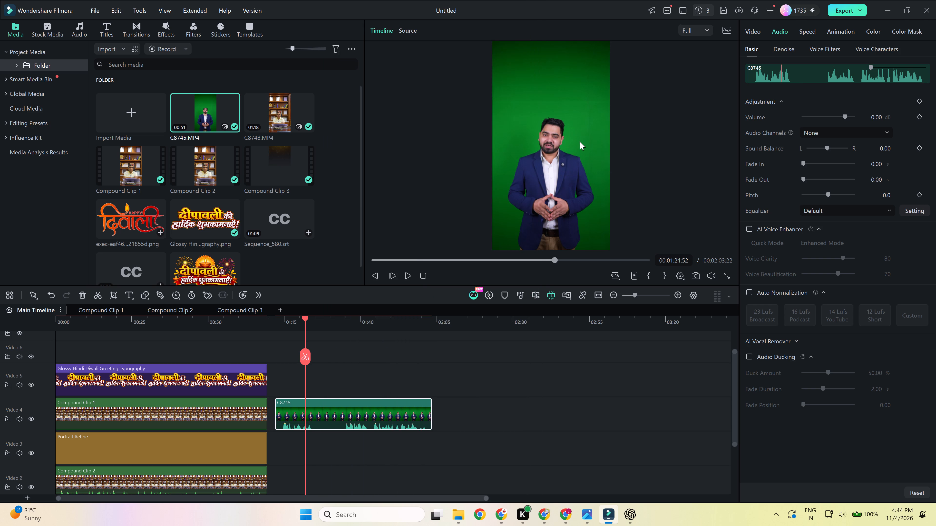
{"action": "left_click", "coordinate": [724, 83]}
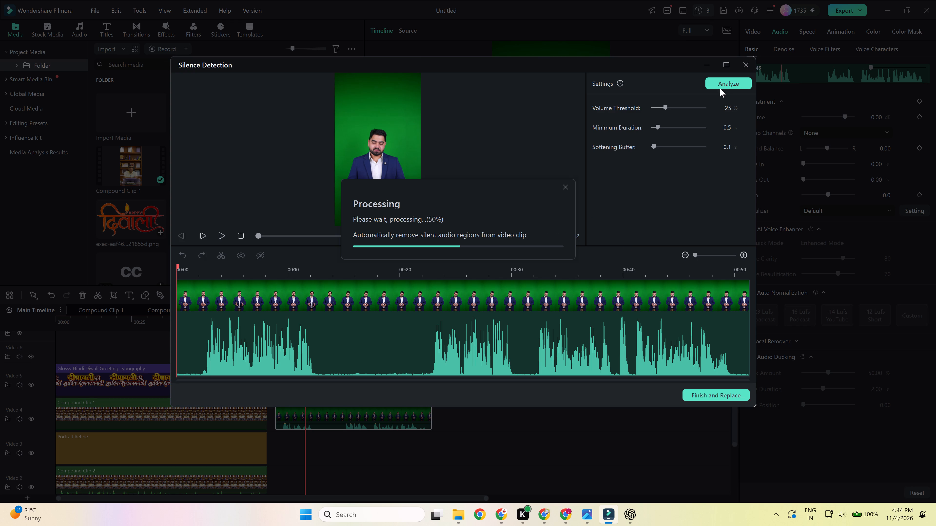
{"action": "left_click", "coordinate": [709, 395]}
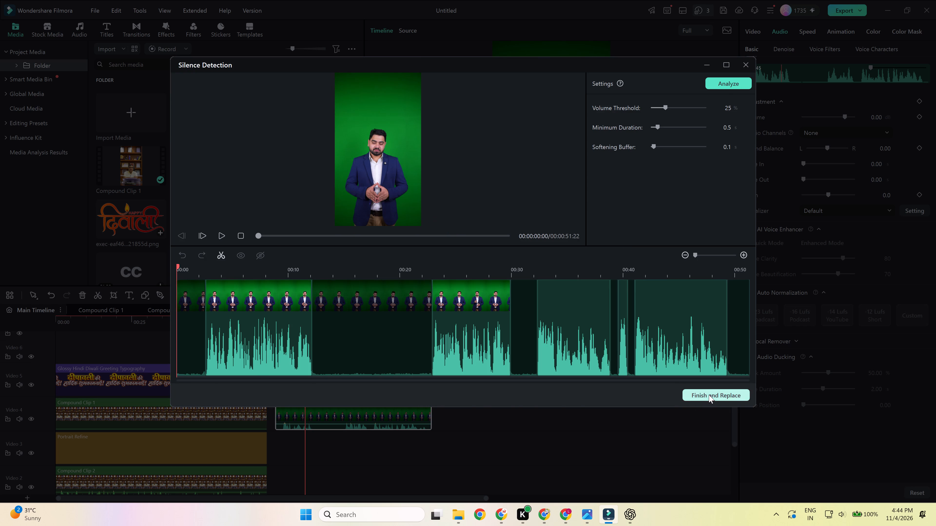
Play and scrub through the C8745 segments to check the cuts, including the short segment before the last one.
{"action": "left_click", "coordinate": [279, 322]}
{"action": "left_click_drag", "start_coordinate": [281, 320], "coordinate": [278, 324]}
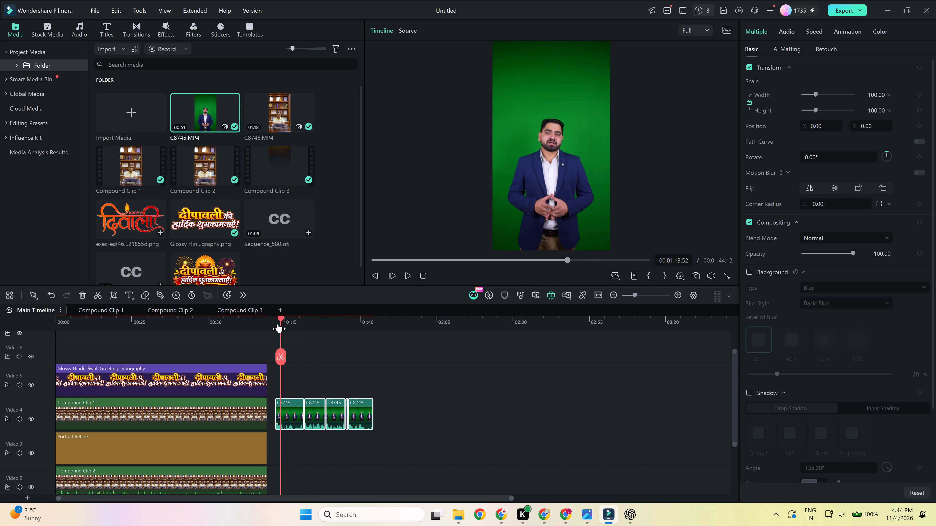
{"action": "left_click_drag", "start_coordinate": [278, 324], "coordinate": [357, 330]}
{"action": "key", "text": "space"}
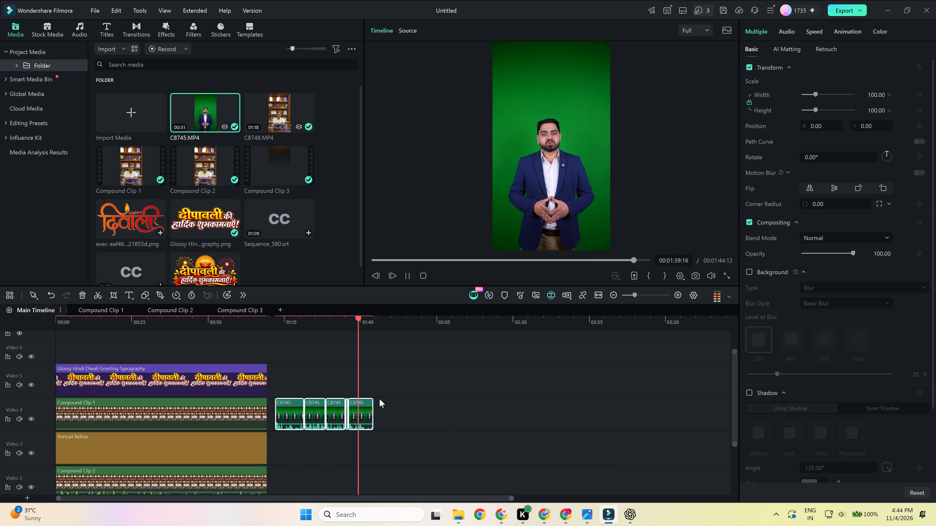
{"action": "scroll", "coordinate": [381, 405], "scroll_direction": "up", "scroll_amount": 10, "text": "ctrl"}
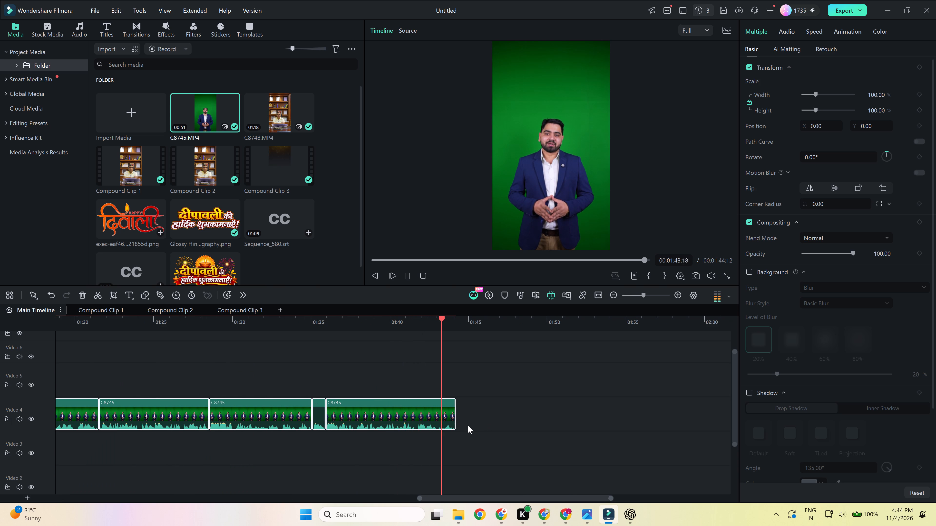
{"action": "left_click", "coordinate": [320, 415]}
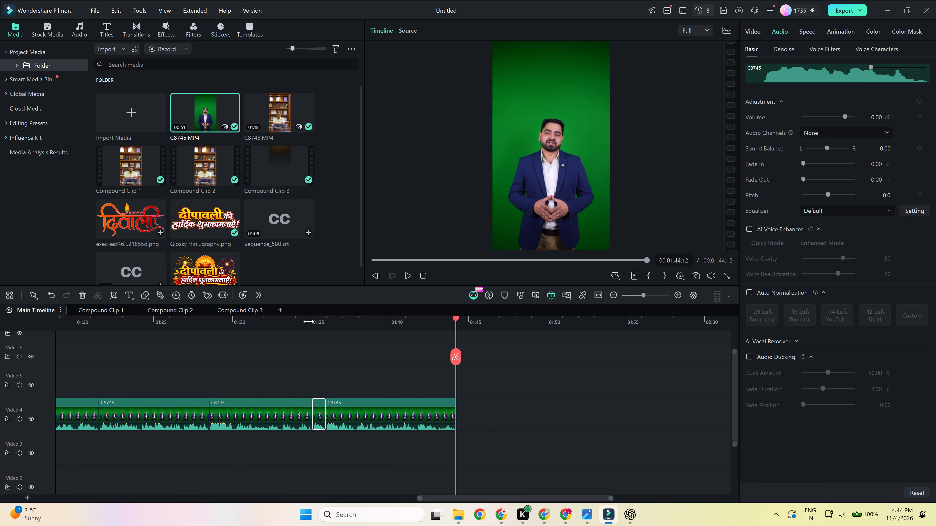
{"action": "left_click", "coordinate": [309, 321]}
{"action": "left_click_drag", "start_coordinate": [309, 322], "coordinate": [103, 356]}
{"action": "scroll", "coordinate": [490, 383], "scroll_direction": "down", "scroll_amount": 4, "text": "ctrl"}
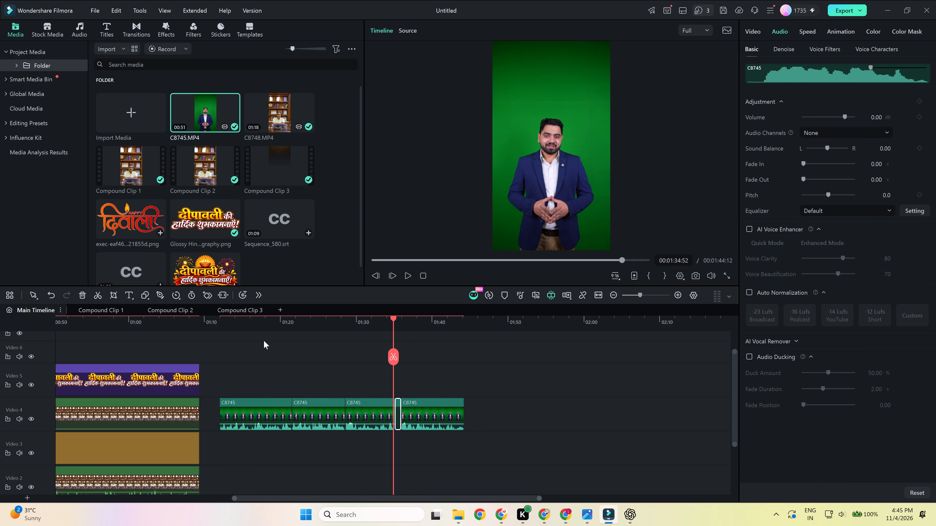
Delete all of the first video's clips that lie before the C8745 segments on every track of the main timeline.
{"action": "left_click", "coordinate": [233, 320]}
{"action": "left_click_drag", "start_coordinate": [233, 317], "coordinate": [219, 337]}
{"action": "scroll", "coordinate": [287, 357], "scroll_direction": "down", "scroll_amount": 2}
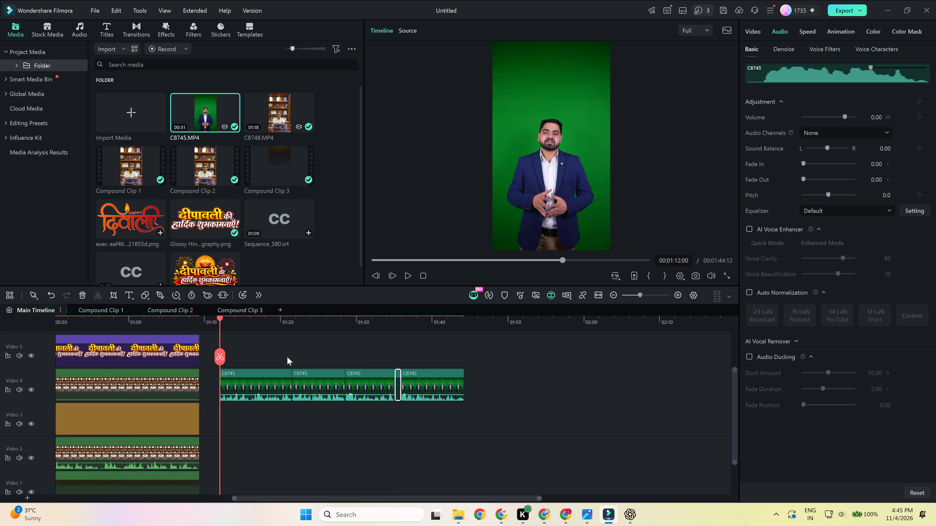
{"action": "scroll", "coordinate": [287, 357], "scroll_direction": "down", "scroll_amount": 1}
{"action": "left_click_drag", "start_coordinate": [191, 461], "coordinate": [96, 307]}
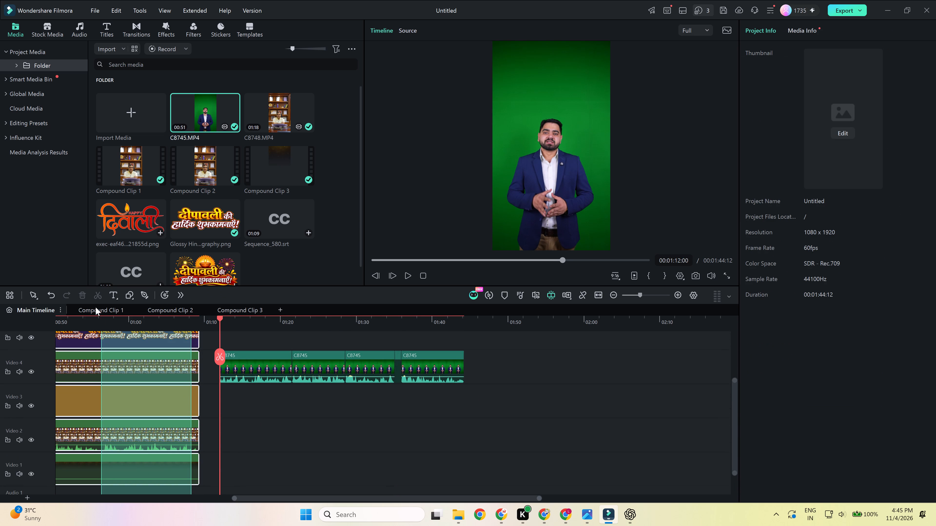
{"action": "left_click_drag", "start_coordinate": [96, 307], "coordinate": [45, 298]}
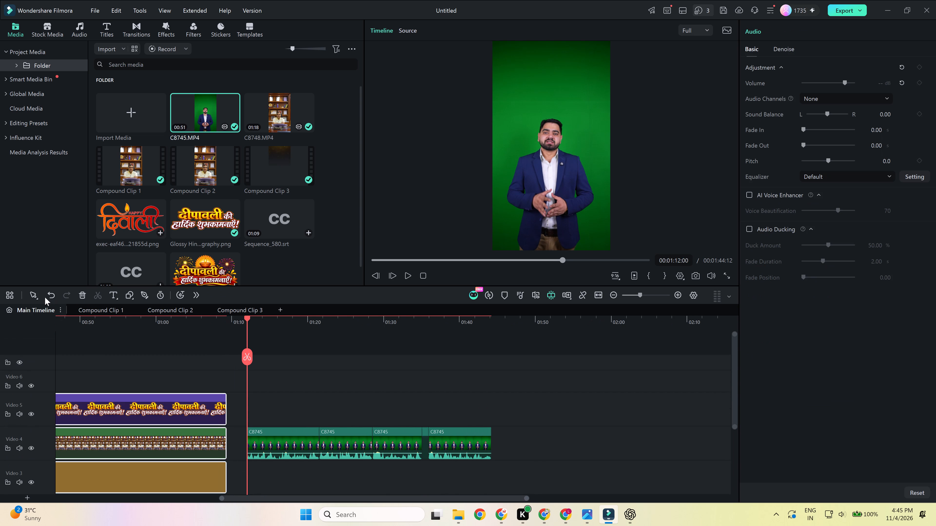
{"action": "scroll", "coordinate": [190, 407], "scroll_direction": "down", "scroll_amount": 9, "text": "ctrl"}
{"action": "scroll", "coordinate": [164, 415], "scroll_direction": "down", "scroll_amount": 3}
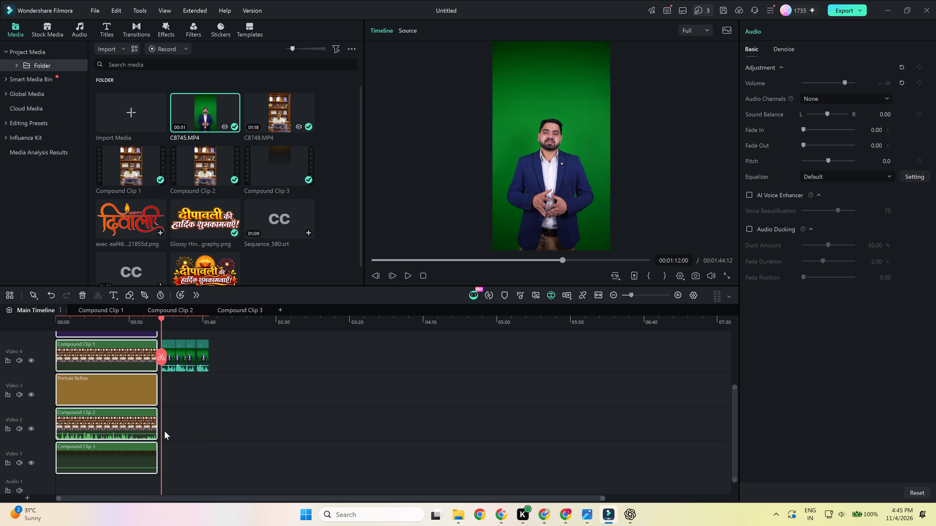
{"action": "key", "text": "Delete"}
Close the empty gap before the C8745 segments so they start at 00:00, and move them to track Video 2.
{"action": "left_click", "coordinate": [141, 350]}
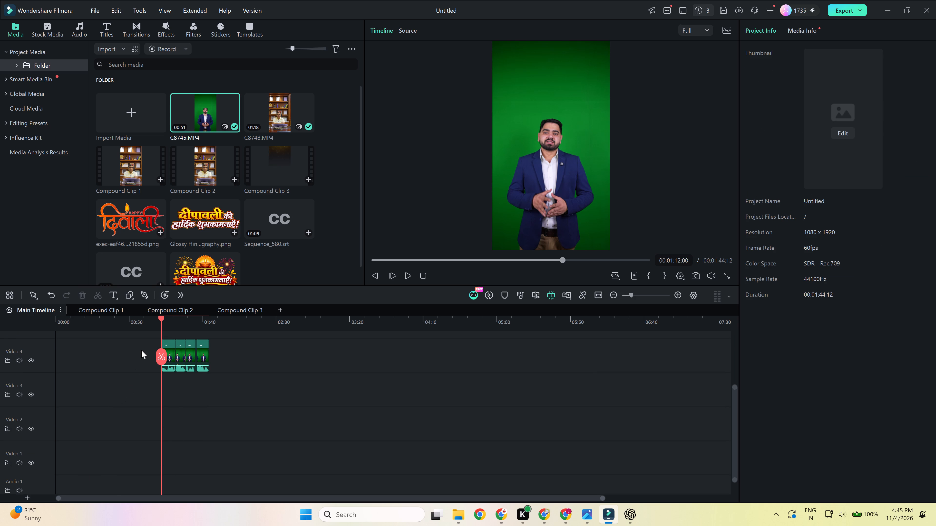
{"action": "key", "text": "Delete"}
{"action": "left_click_drag", "start_coordinate": [145, 363], "coordinate": [0, 370]}
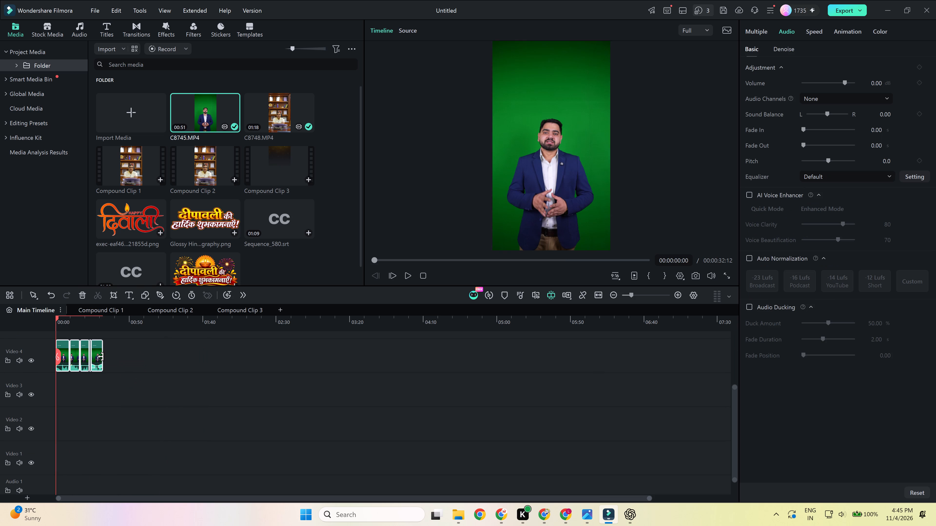
{"action": "left_click_drag", "start_coordinate": [97, 357], "coordinate": [89, 423]}
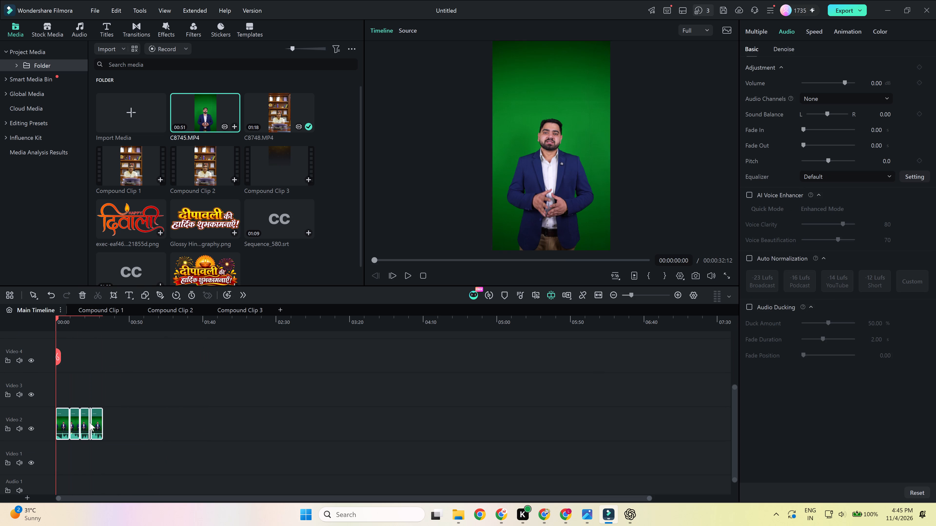
Scale all the C8745 segments to 130% and set their X position to 30.
{"action": "scroll", "coordinate": [131, 419], "scroll_direction": "up", "scroll_amount": 10, "text": "ctrl"}
{"action": "key", "text": "space"}
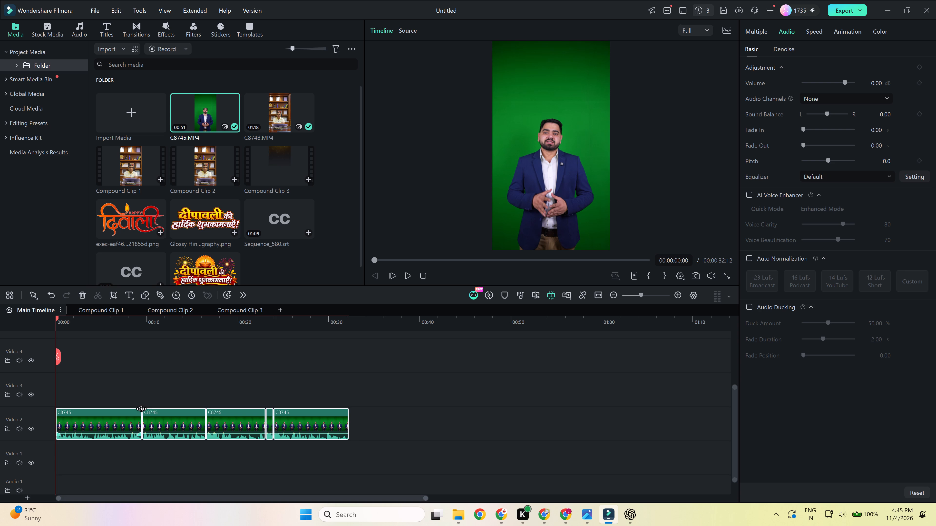
{"action": "key", "text": "space"}
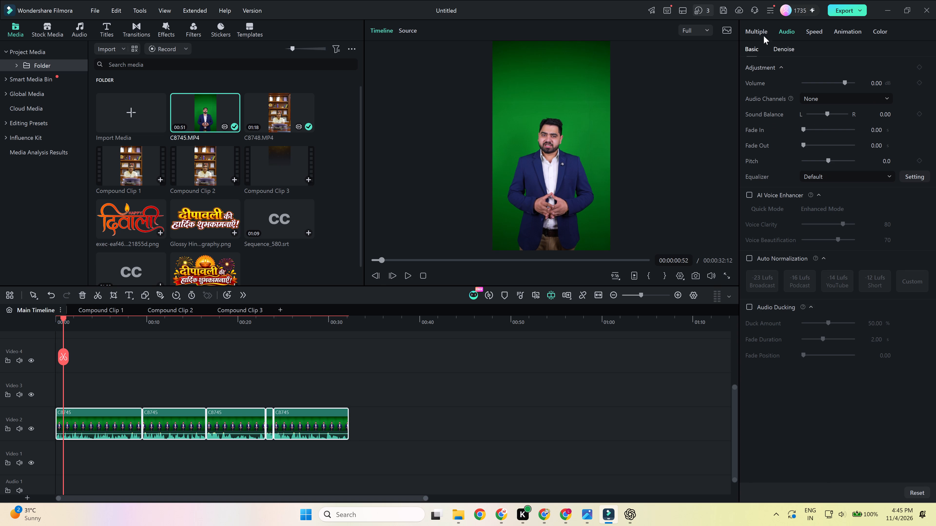
{"action": "left_click", "coordinate": [759, 34]}
{"action": "left_click", "coordinate": [878, 94]}
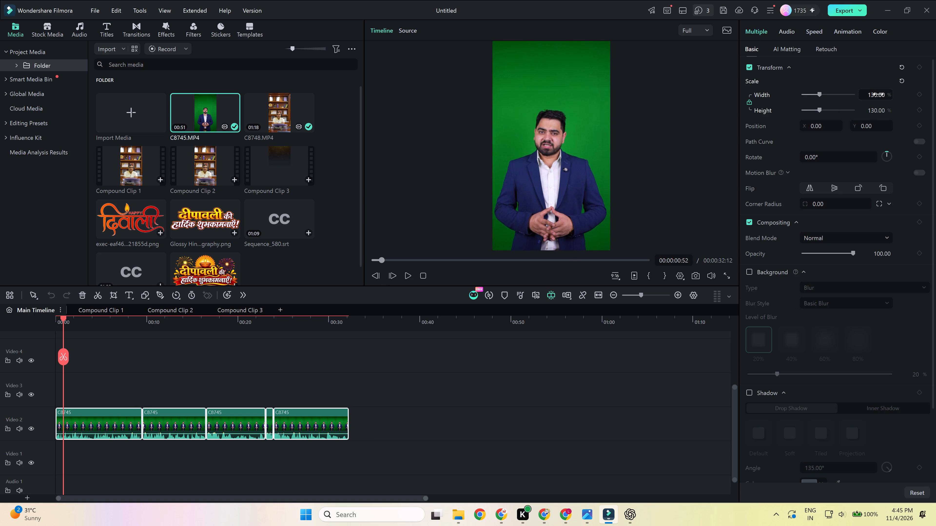
{"action": "left_click", "coordinate": [821, 127]}
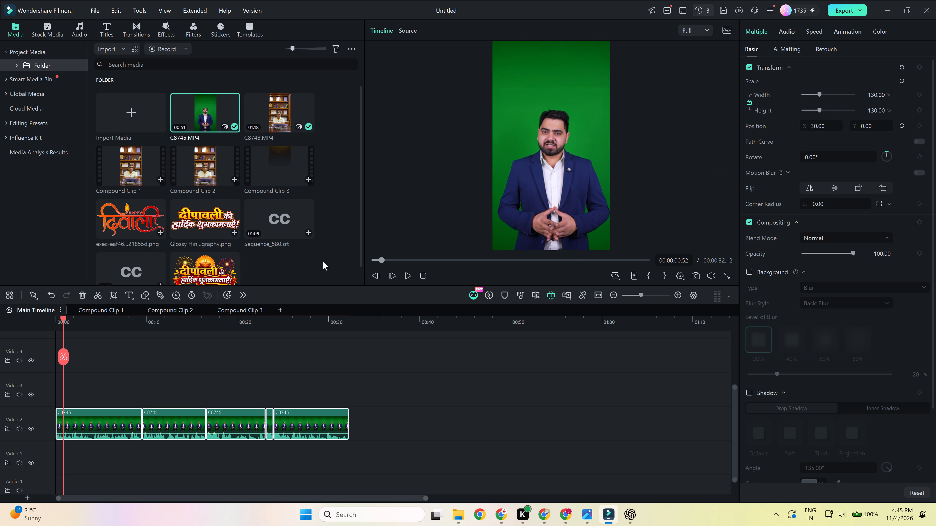
Close the Compound Clip 1, Compound Clip 2 and Compound Clip 3 timelines, leaving only the main timeline open.
{"action": "scroll", "coordinate": [201, 357], "scroll_direction": "up", "scroll_amount": 1}
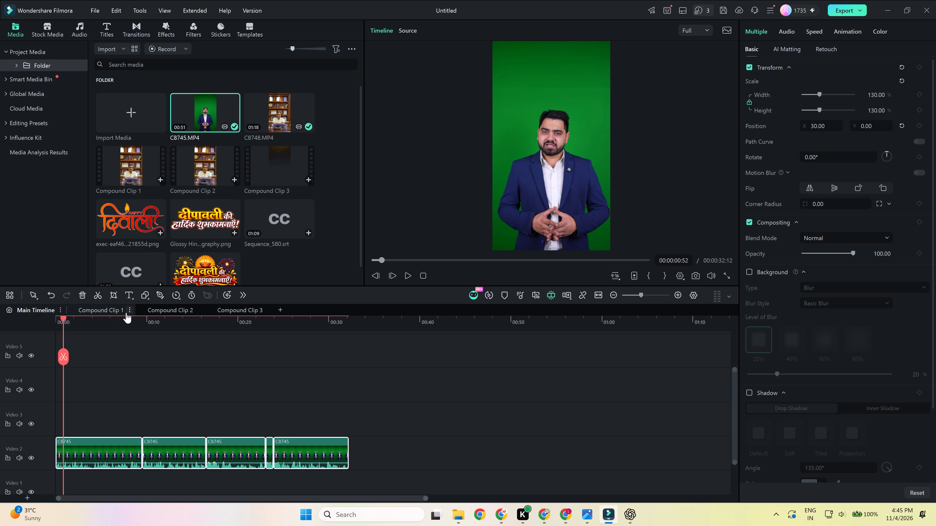
{"action": "left_click", "coordinate": [127, 313]}
{"action": "left_click", "coordinate": [144, 348]}
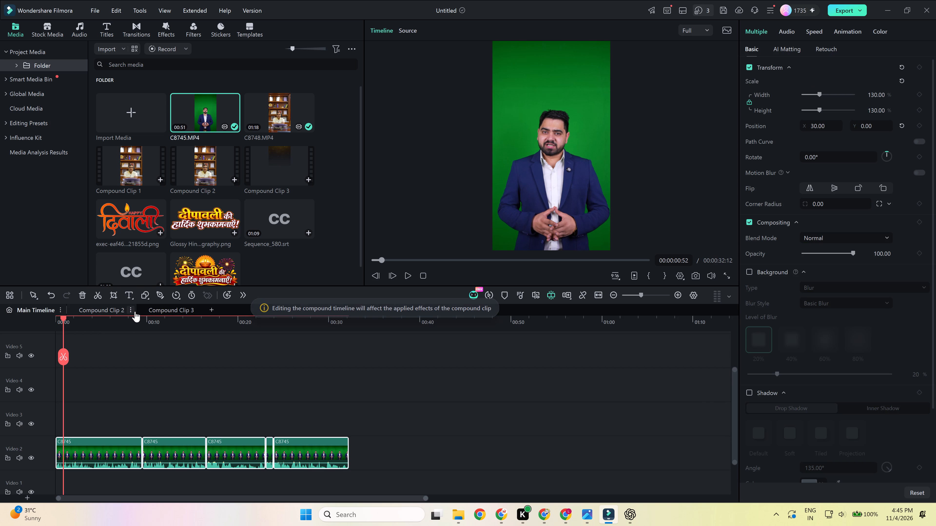
{"action": "left_click", "coordinate": [134, 311]}
{"action": "left_click", "coordinate": [132, 310]}
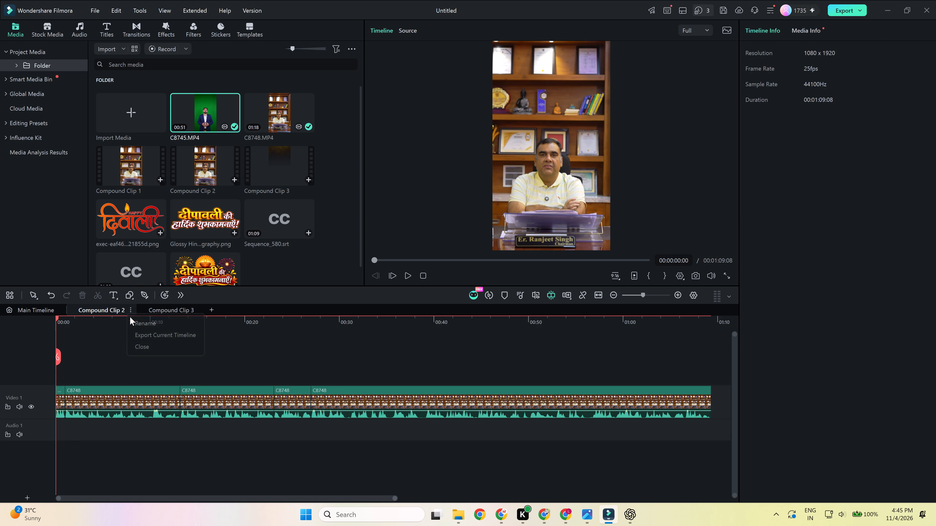
{"action": "left_click", "coordinate": [142, 347]}
{"action": "left_click", "coordinate": [128, 308]}
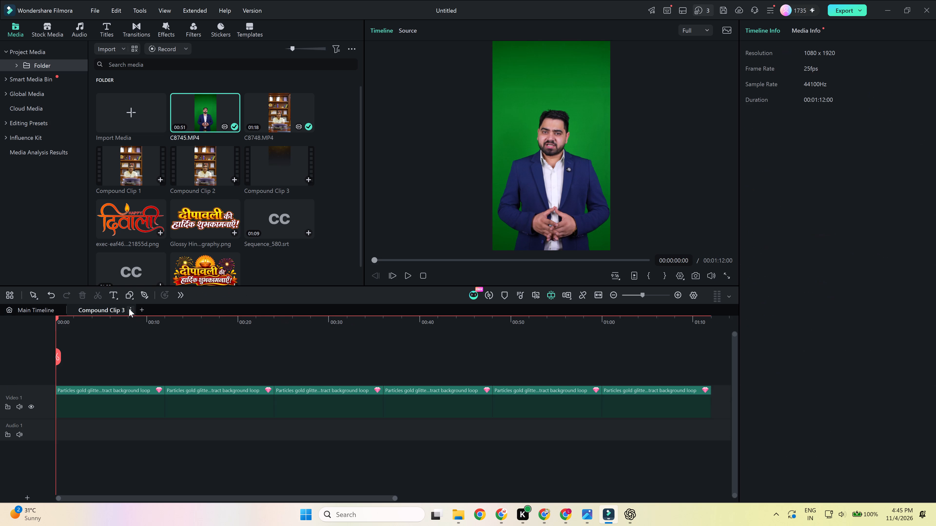
{"action": "left_click", "coordinate": [136, 347]}
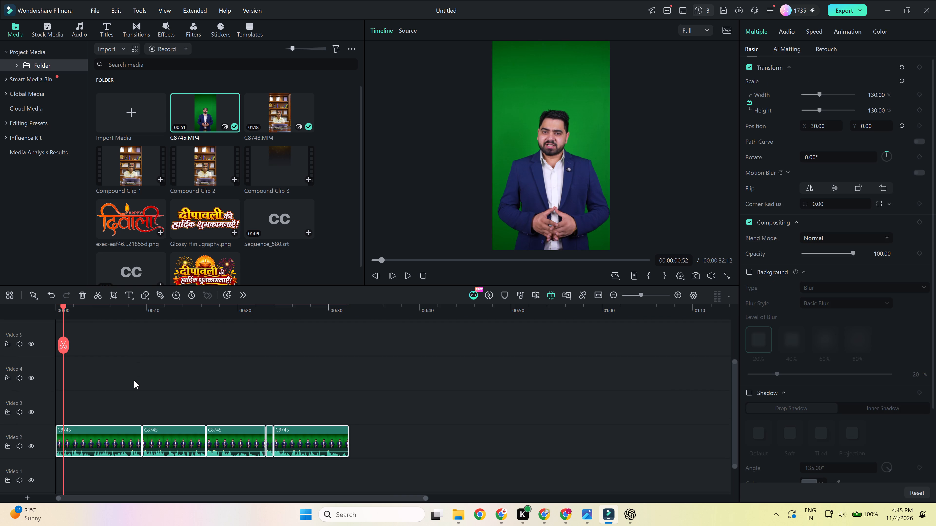
Apply Chroma Key to all C8745 segments, sampling the green backdrop as the colour to remove.
{"action": "left_click", "coordinate": [244, 296]}
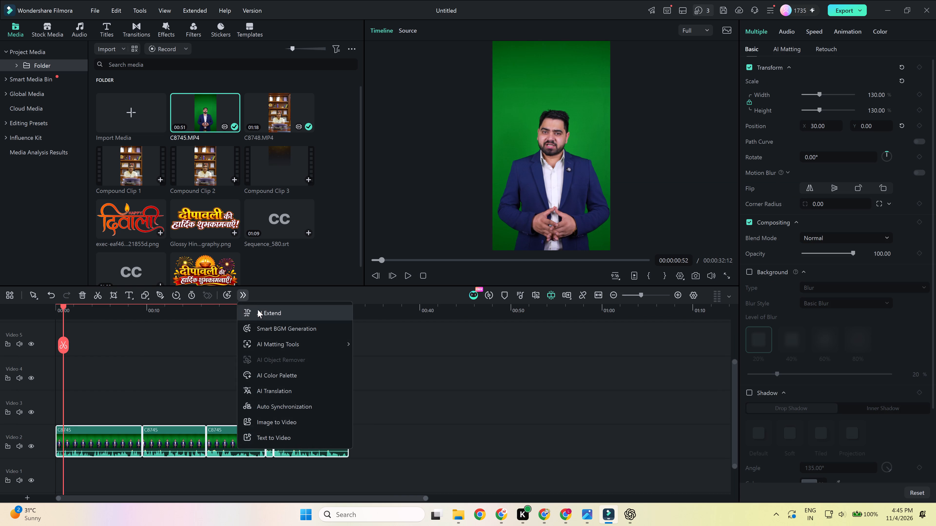
{"action": "left_click", "coordinate": [388, 344]}
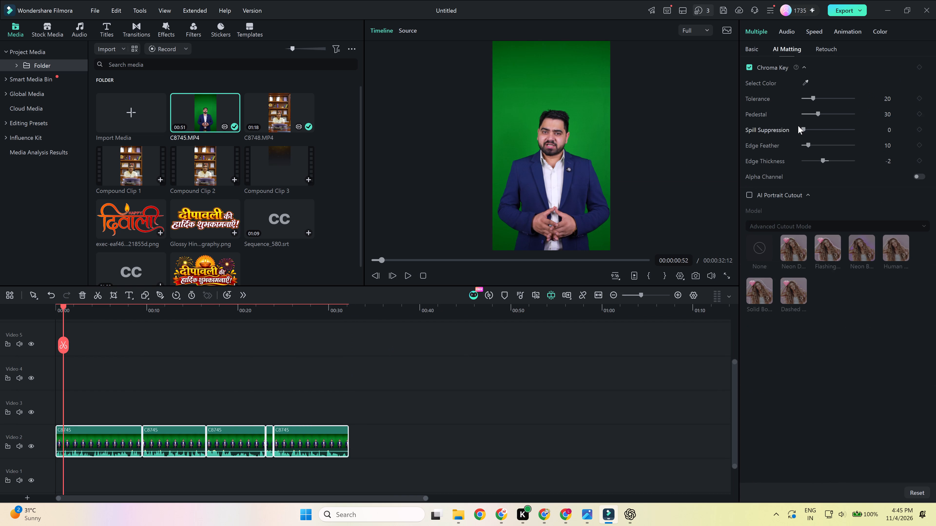
{"action": "left_click", "coordinate": [810, 80]}
{"action": "left_click", "coordinate": [590, 109]}
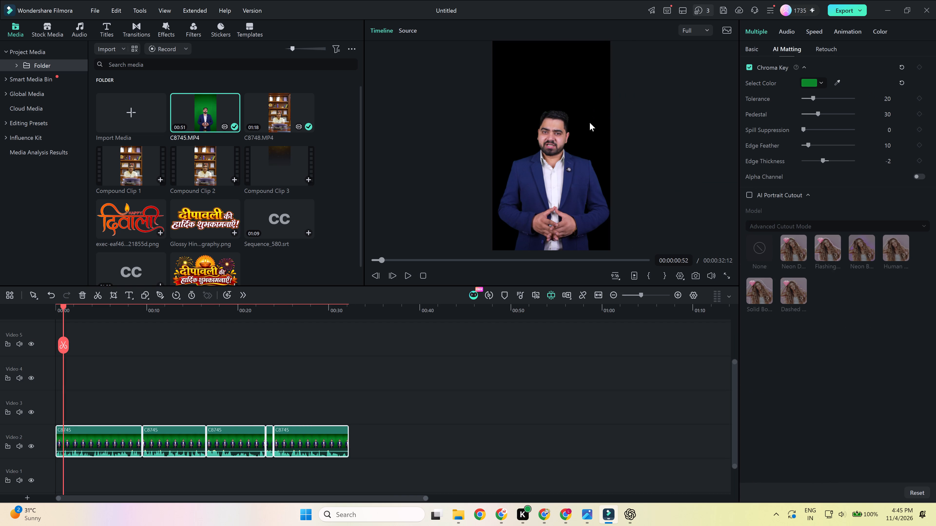
Move all the C8745 segments up from track Video 2 to track Video 3.
{"action": "left_click", "coordinate": [484, 372]}
{"action": "left_click_drag", "start_coordinate": [406, 438], "coordinate": [230, 418]}
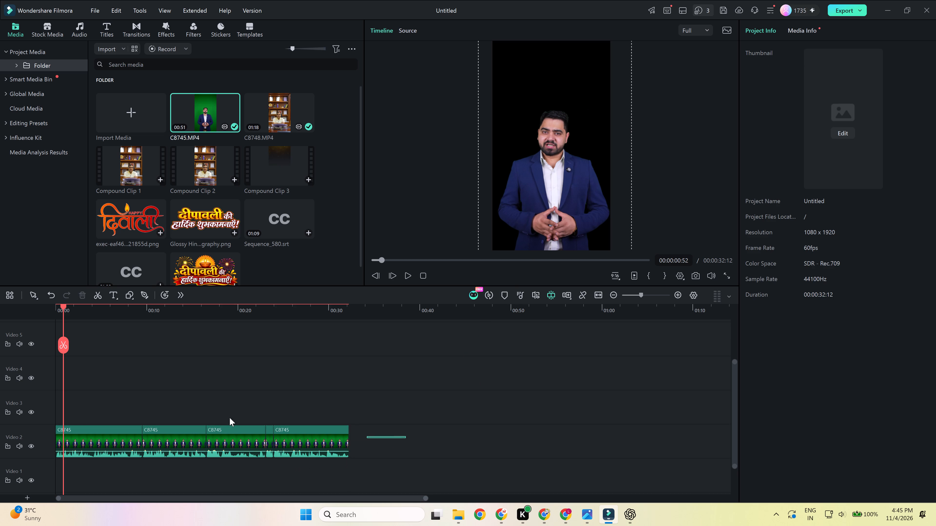
{"action": "left_click_drag", "start_coordinate": [230, 418], "coordinate": [51, 419]}
{"action": "left_click_drag", "start_coordinate": [81, 454], "coordinate": [82, 424]}
{"action": "left_click_drag", "start_coordinate": [99, 435], "coordinate": [100, 420]}
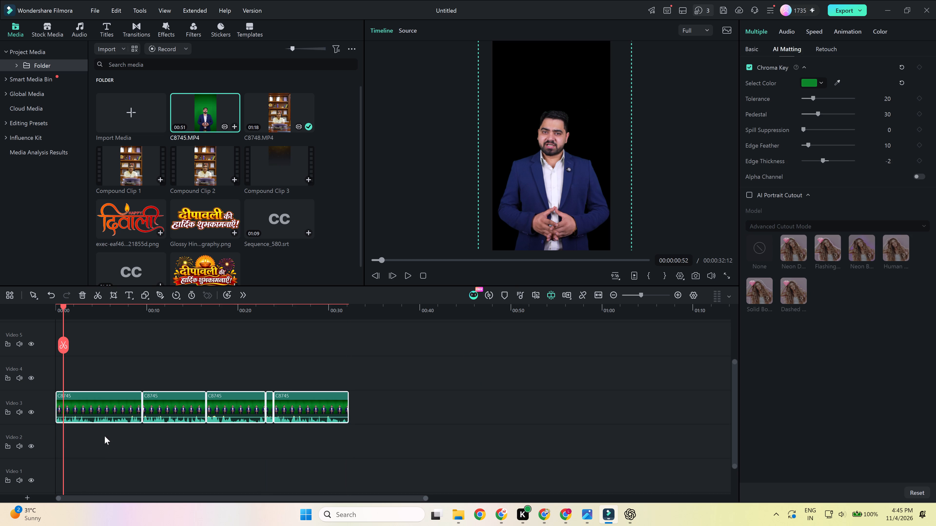
{"action": "left_click", "coordinate": [112, 456]}
Import the three gemini_generated_video files ending 41b51fc8, 56b3c0c0 and 18d83dd3 from the Downloads folder.
{"action": "left_click_drag", "start_coordinate": [65, 308], "coordinate": [49, 317]}
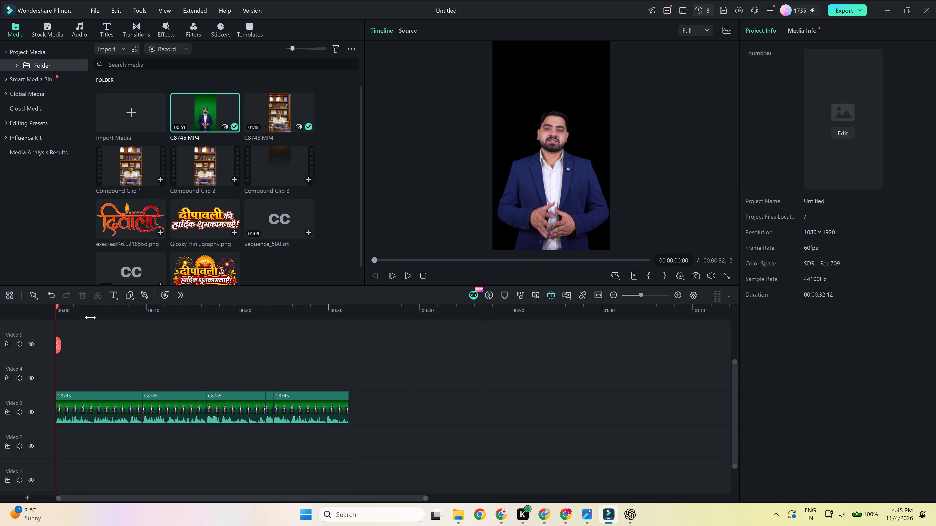
{"action": "scroll", "coordinate": [215, 161], "scroll_direction": "down", "scroll_amount": 3}
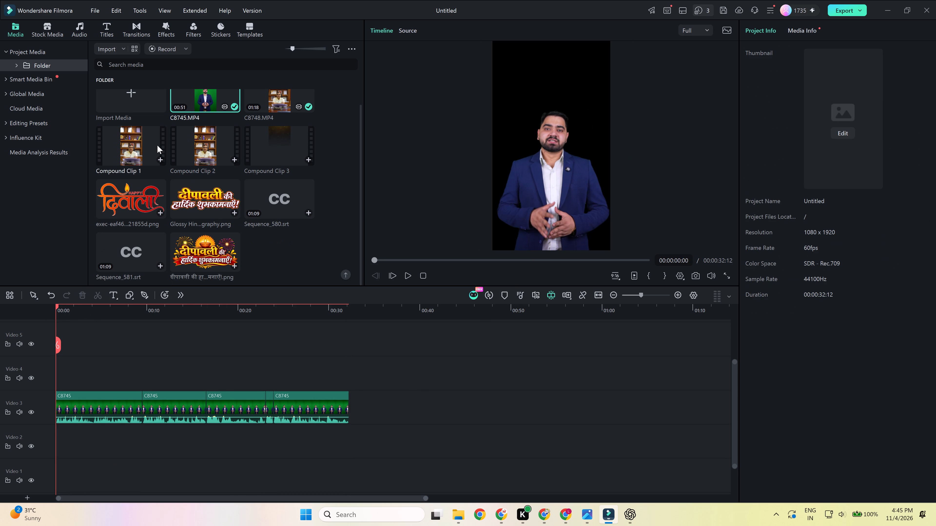
{"action": "left_click", "coordinate": [129, 111]}
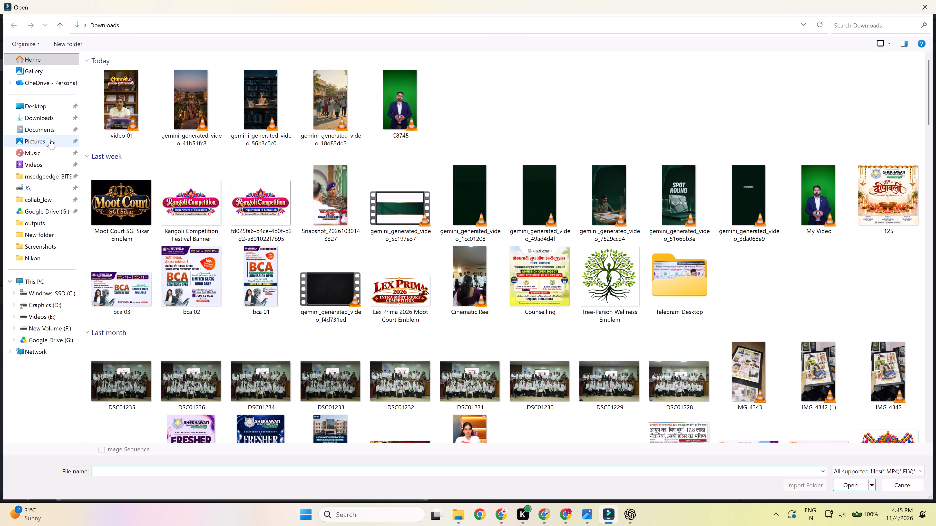
{"action": "left_click", "coordinate": [42, 121]}
{"action": "left_click", "coordinate": [187, 103]}
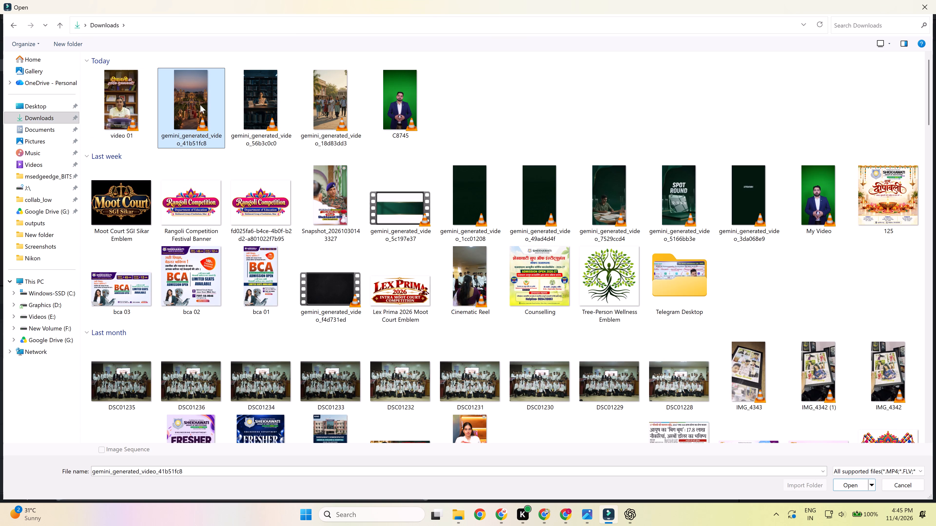
{"action": "left_click", "coordinate": [276, 111], "text": "ctrl"}
{"action": "left_click", "coordinate": [321, 107], "text": "ctrl"}
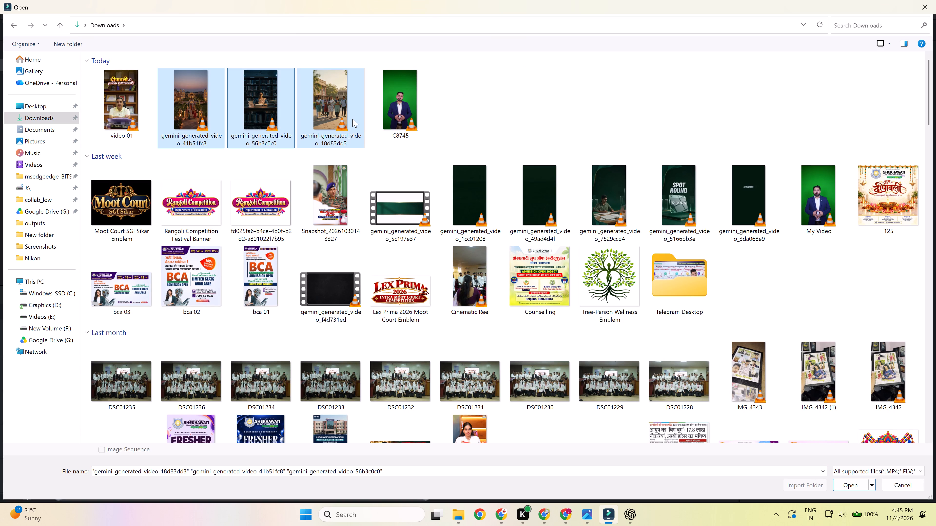
{"action": "key", "text": "Return"}
Place the Gemini clips 56b3c0c0, 41b51fc8 and 18d83dd3 end to end on track Video 2, starting at 00:00.
{"action": "scroll", "coordinate": [244, 201], "scroll_direction": "down", "scroll_amount": 1}
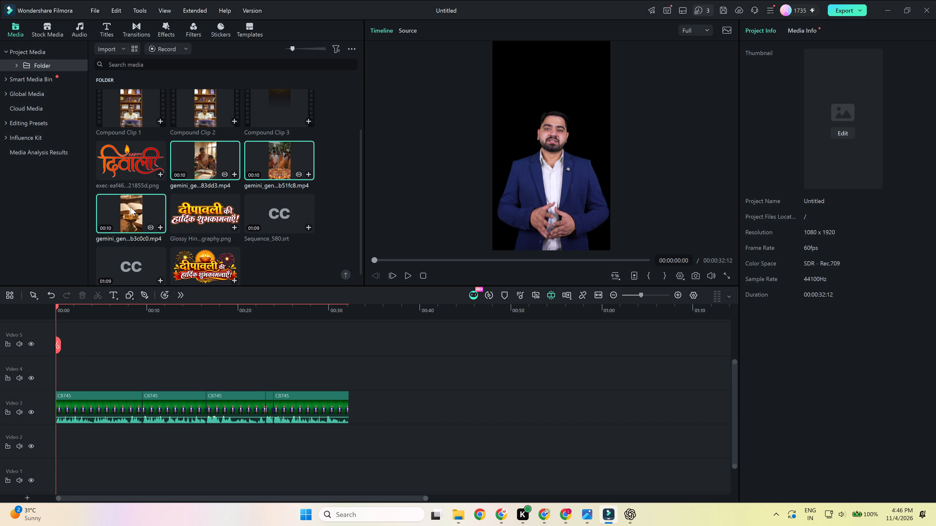
{"action": "left_click", "coordinate": [131, 207]}
{"action": "left_click_drag", "start_coordinate": [124, 226], "coordinate": [31, 462]}
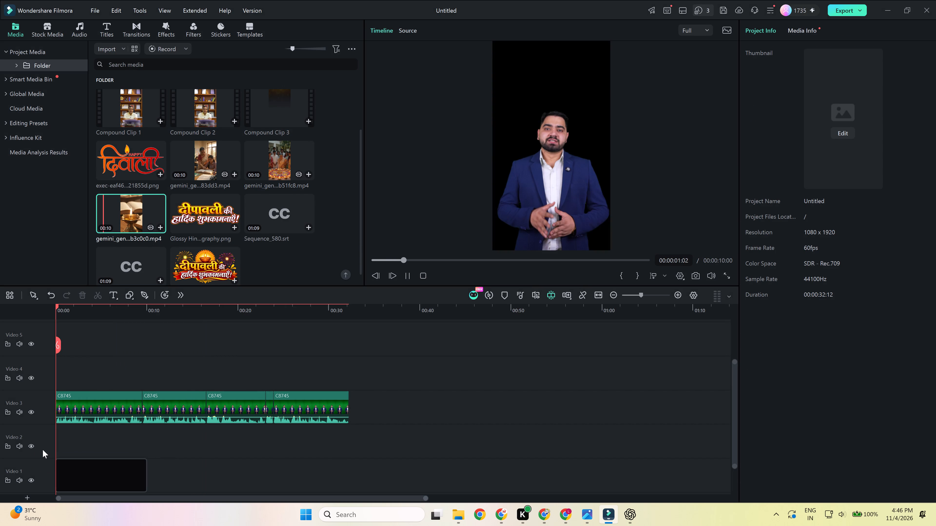
{"action": "left_click_drag", "start_coordinate": [93, 475], "coordinate": [77, 434]}
{"action": "left_click_drag", "start_coordinate": [279, 164], "coordinate": [139, 454]}
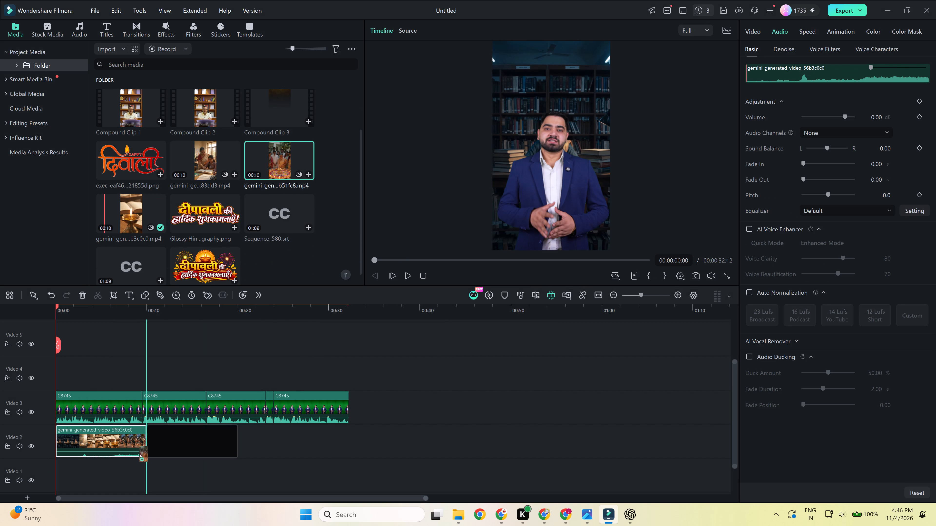
{"action": "left_click_drag", "start_coordinate": [139, 454], "coordinate": [148, 455]}
{"action": "left_click_drag", "start_coordinate": [211, 164], "coordinate": [252, 446]}
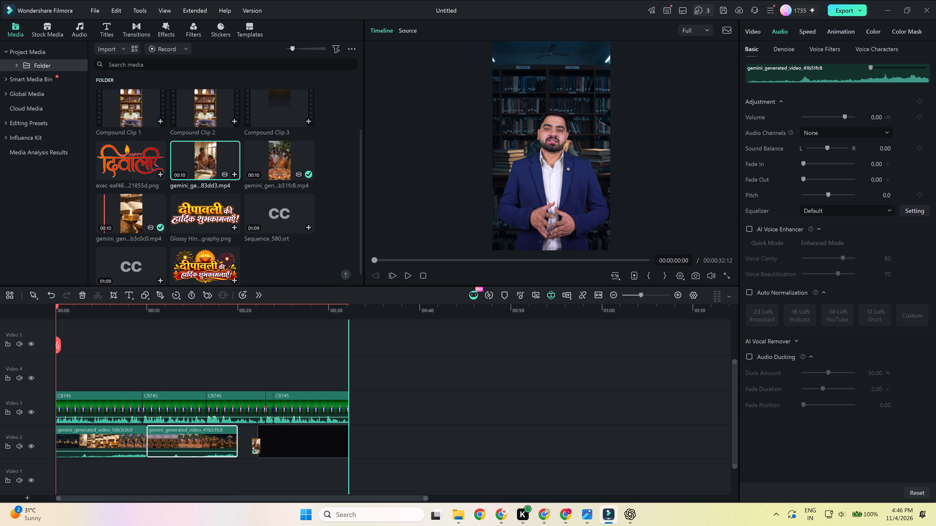
{"action": "left_click_drag", "start_coordinate": [252, 446], "coordinate": [237, 453]}
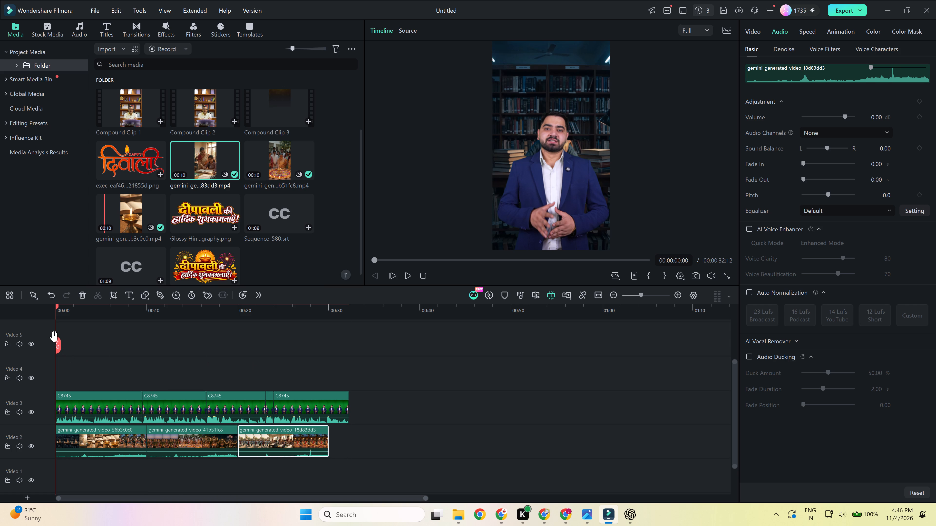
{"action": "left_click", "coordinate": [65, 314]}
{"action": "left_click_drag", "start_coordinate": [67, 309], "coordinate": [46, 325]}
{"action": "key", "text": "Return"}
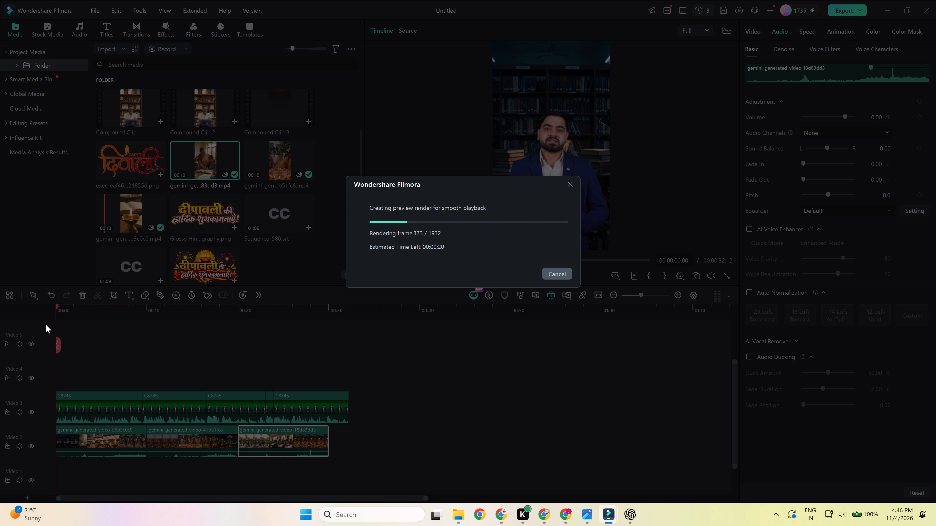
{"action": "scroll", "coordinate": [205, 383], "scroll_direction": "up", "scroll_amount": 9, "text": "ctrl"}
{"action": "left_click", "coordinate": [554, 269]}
Detach the audio of the three Gemini clips on Video 2 and delete the detached audio clips from Audio 1.
{"action": "left_click_drag", "start_coordinate": [356, 449], "coordinate": [183, 451]}
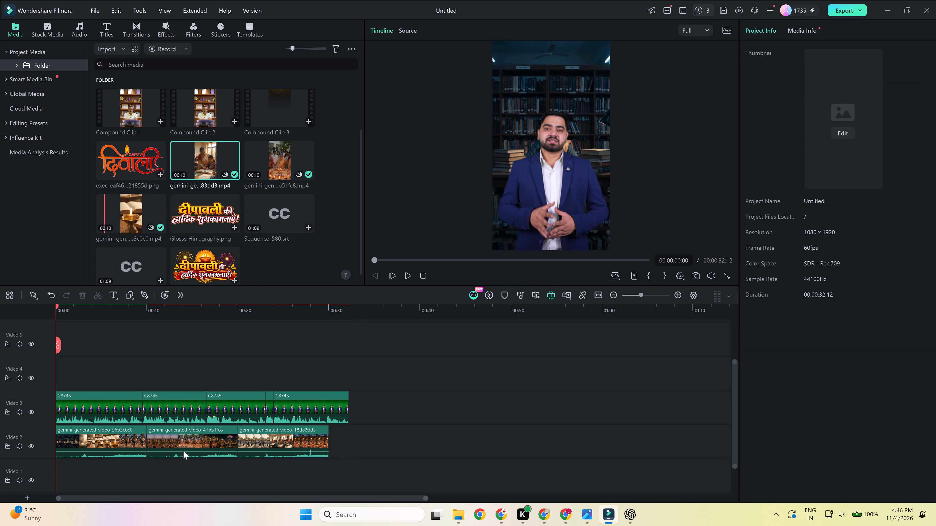
{"action": "left_click_drag", "start_coordinate": [183, 451], "coordinate": [91, 451]}
{"action": "right_click", "coordinate": [99, 439]}
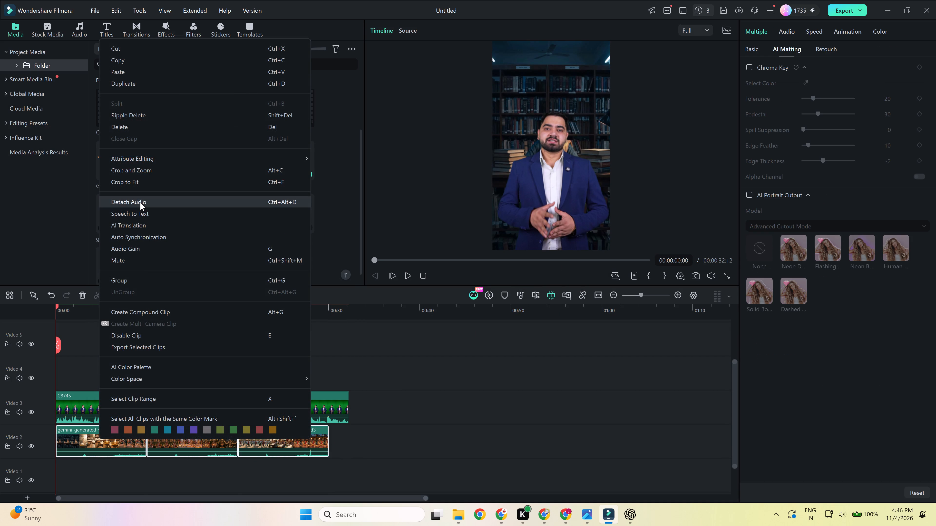
{"action": "left_click", "coordinate": [140, 202]}
{"action": "scroll", "coordinate": [402, 467], "scroll_direction": "down", "scroll_amount": 2}
{"action": "left_click_drag", "start_coordinate": [371, 466], "coordinate": [60, 481]}
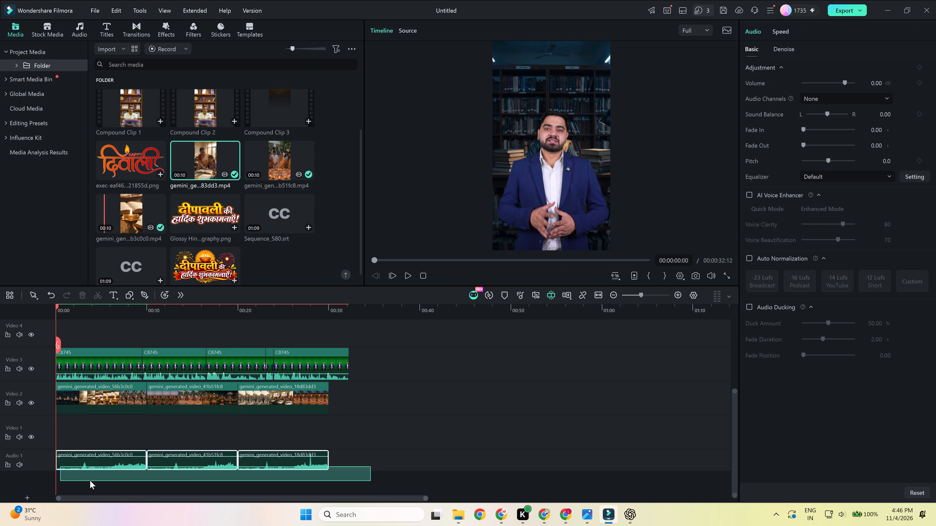
{"action": "key", "text": "Delete"}
Move the Gemini clip 56b3c0c0 up from Video 2 to Video 4, starting at 00:00, and play back the composite.
{"action": "key", "text": "space"}
{"action": "scroll", "coordinate": [161, 481], "scroll_direction": "up", "scroll_amount": 4, "text": "ctrl"}
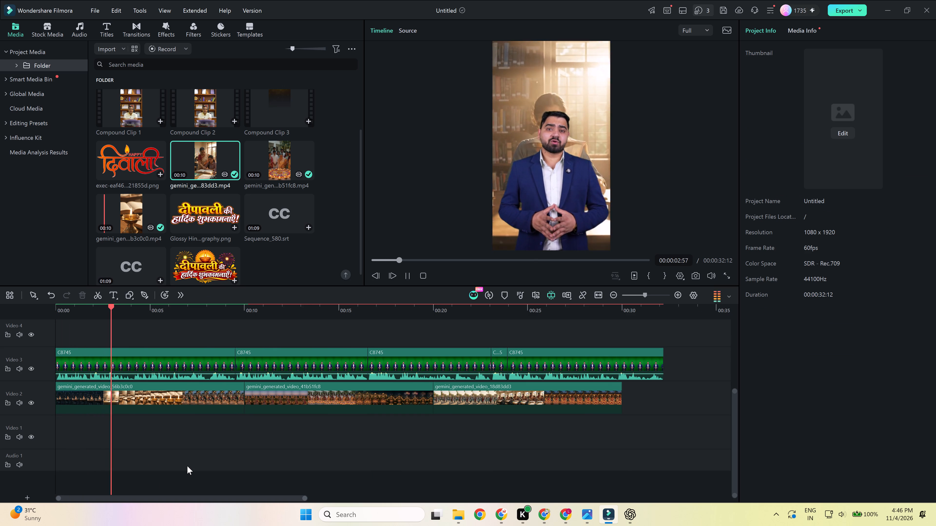
{"action": "key", "text": "space"}
{"action": "left_click", "coordinate": [178, 449]}
{"action": "scroll", "coordinate": [179, 448], "scroll_direction": "up", "scroll_amount": 2}
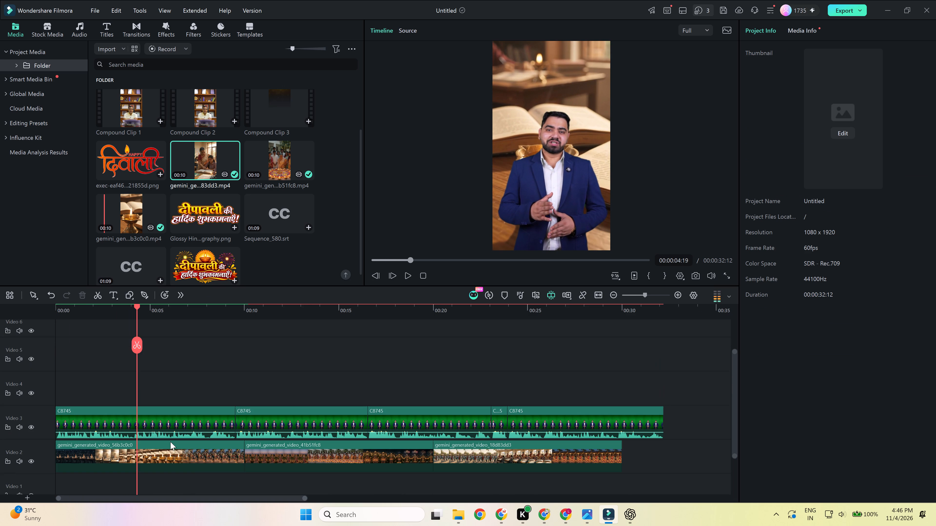
{"action": "left_click_drag", "start_coordinate": [167, 456], "coordinate": [133, 376]}
{"action": "left_click_drag", "start_coordinate": [138, 306], "coordinate": [43, 320]}
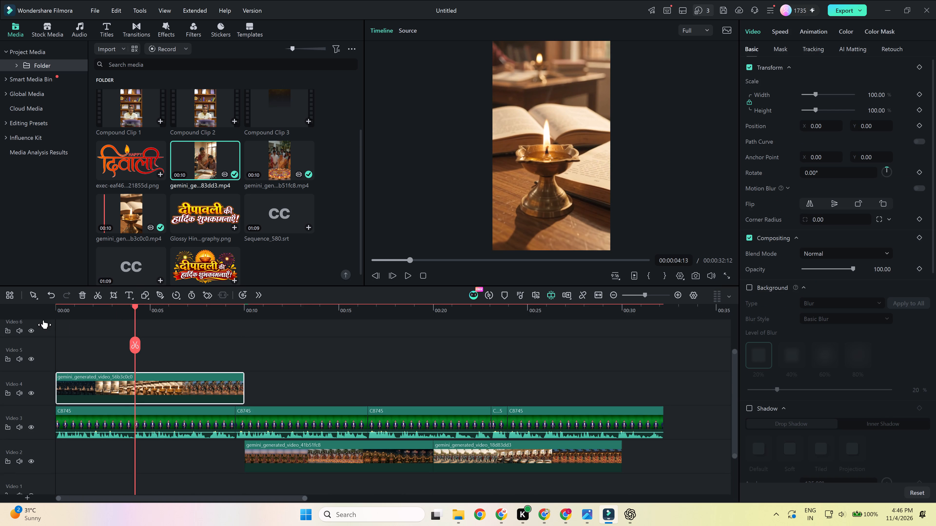
{"action": "left_click_drag", "start_coordinate": [43, 320], "coordinate": [31, 321]}
{"action": "key", "text": "space"}
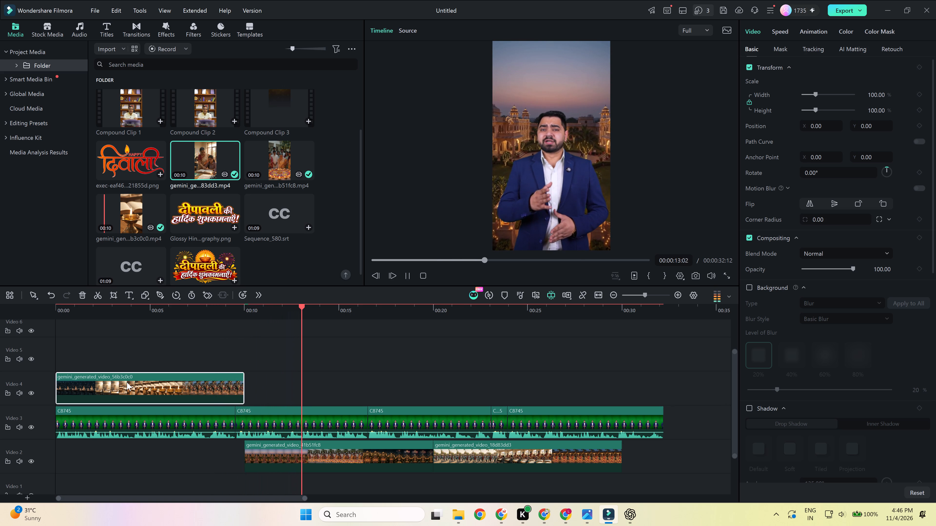
{"action": "key", "text": "space"}
Save the project under the name dfsf.
{"action": "key", "text": "ctrl+shift+s"}
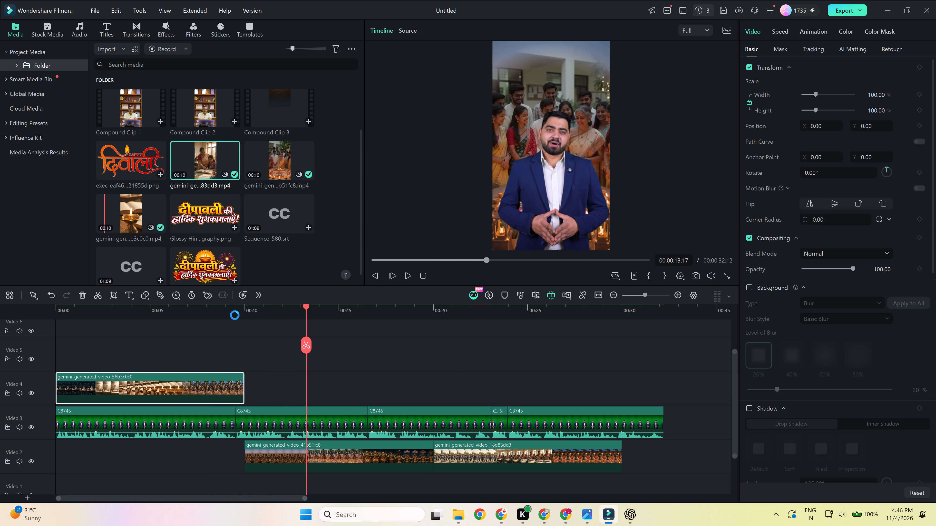
{"action": "type", "text": "df"}
{"action": "type", "text": "sf"}
{"action": "key", "text": "Return"}
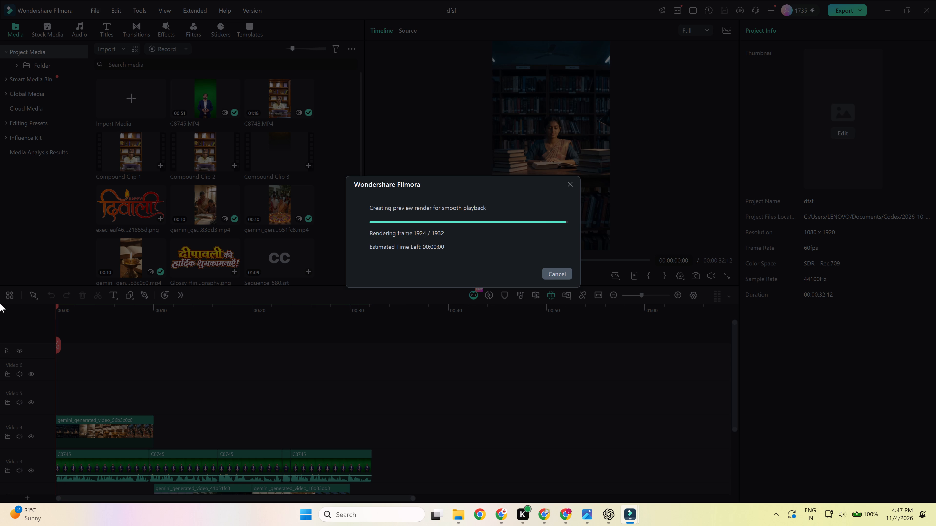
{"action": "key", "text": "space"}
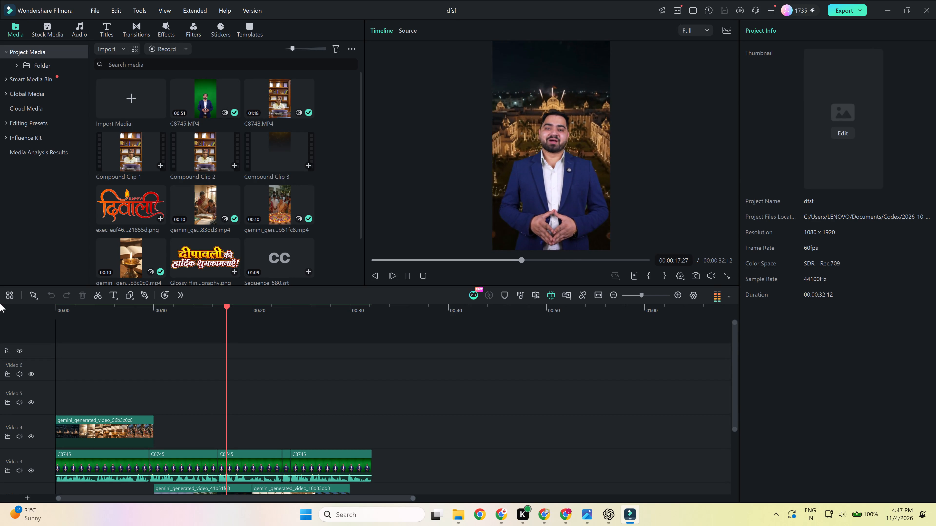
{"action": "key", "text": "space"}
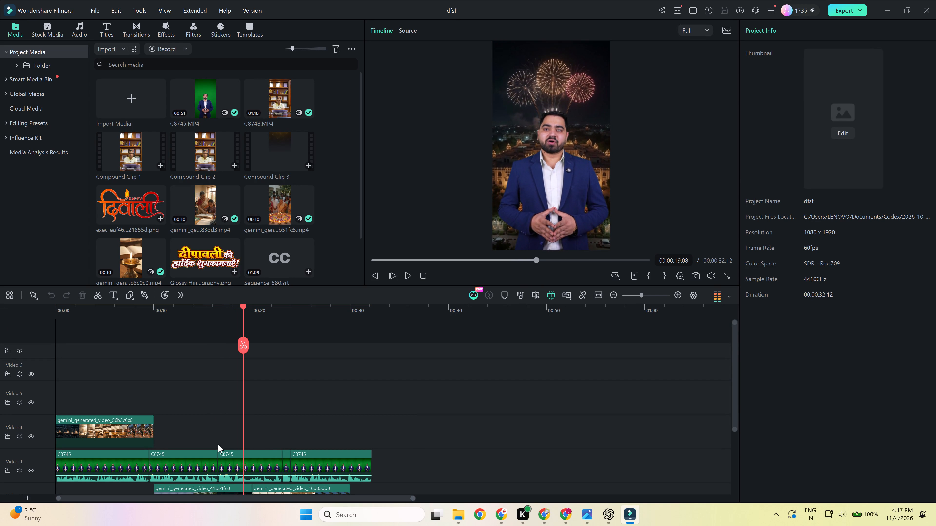
Set all C8745 segments on Video 3 to 153% scale and Position Y -125, and play back the new framing.
{"action": "left_click_drag", "start_coordinate": [419, 468], "coordinate": [103, 469]}
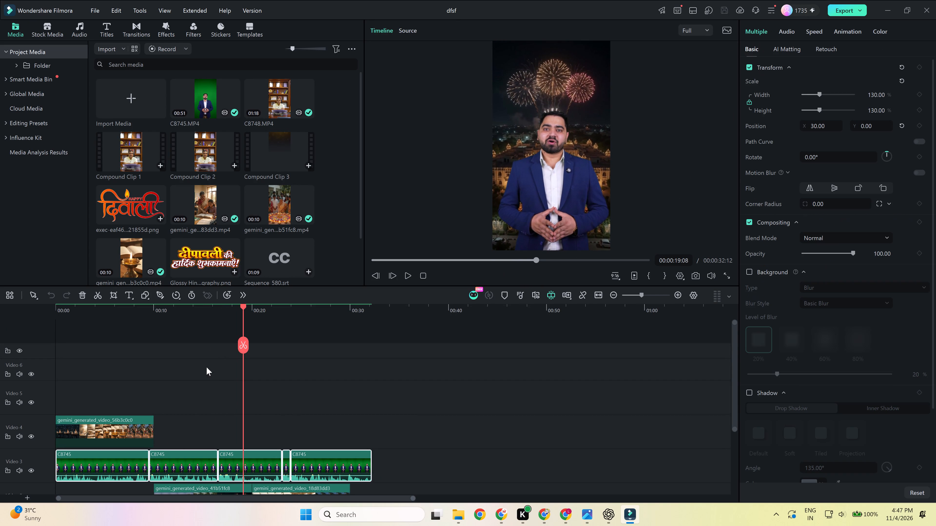
{"action": "left_click", "coordinate": [194, 312]}
{"action": "left_click", "coordinate": [882, 127]}
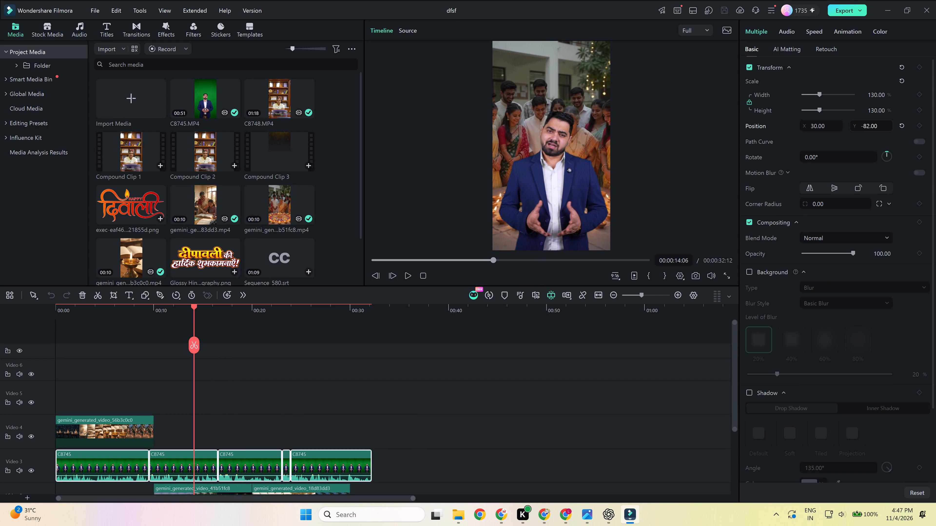
{"action": "left_click", "coordinate": [884, 109]}
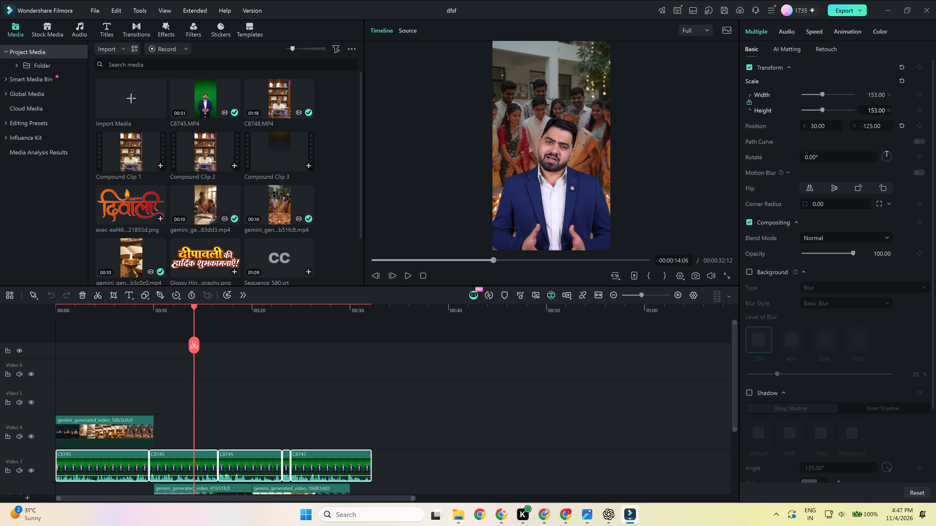
{"action": "key", "text": "space"}
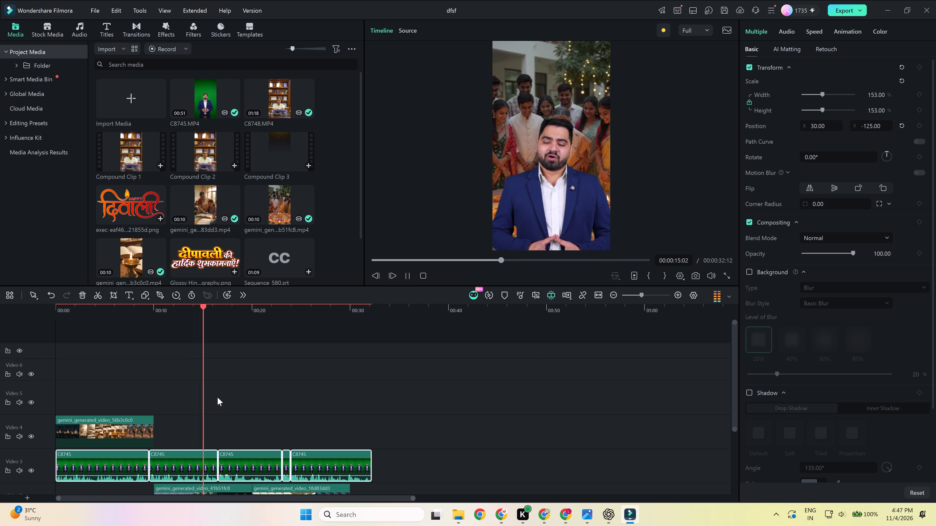
{"action": "key", "text": "space"}
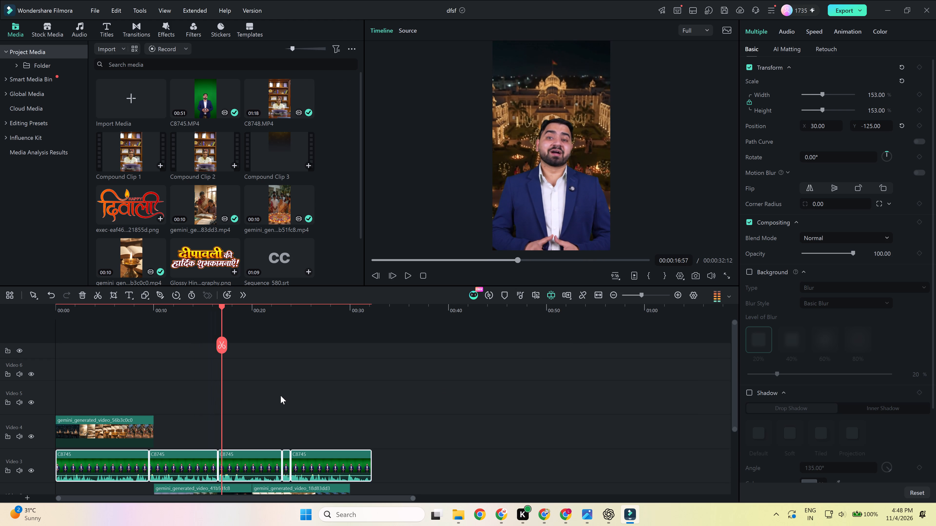
Set Position Y to 404 for the two Gemini clips 41b51fc8 and 18d83dd3 on Video 2.
{"action": "scroll", "coordinate": [281, 395], "scroll_direction": "down", "scroll_amount": 2}
{"action": "left_click_drag", "start_coordinate": [407, 442], "coordinate": [212, 450]}
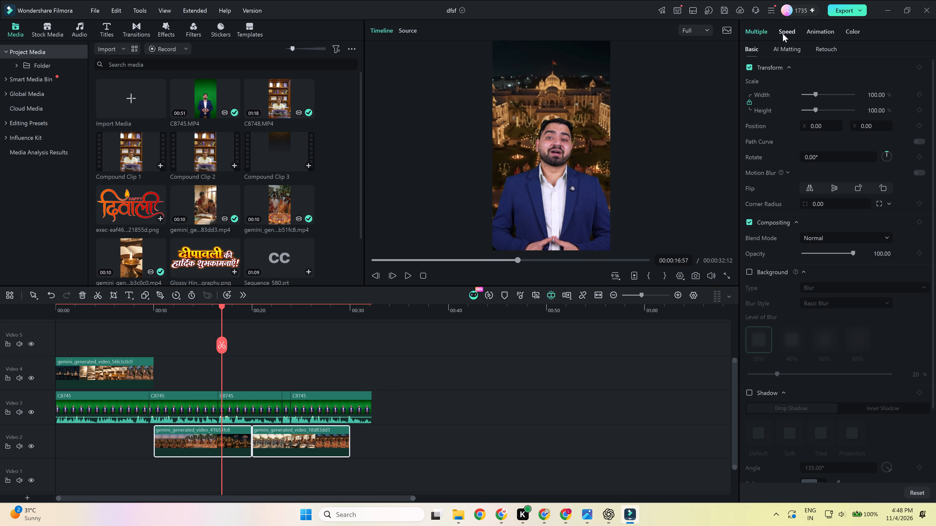
{"action": "left_click", "coordinate": [785, 31]}
{"action": "left_click", "coordinate": [764, 28]}
{"action": "left_click_drag", "start_coordinate": [871, 131], "coordinate": [928, 138]}
{"action": "left_click", "coordinate": [867, 127]}
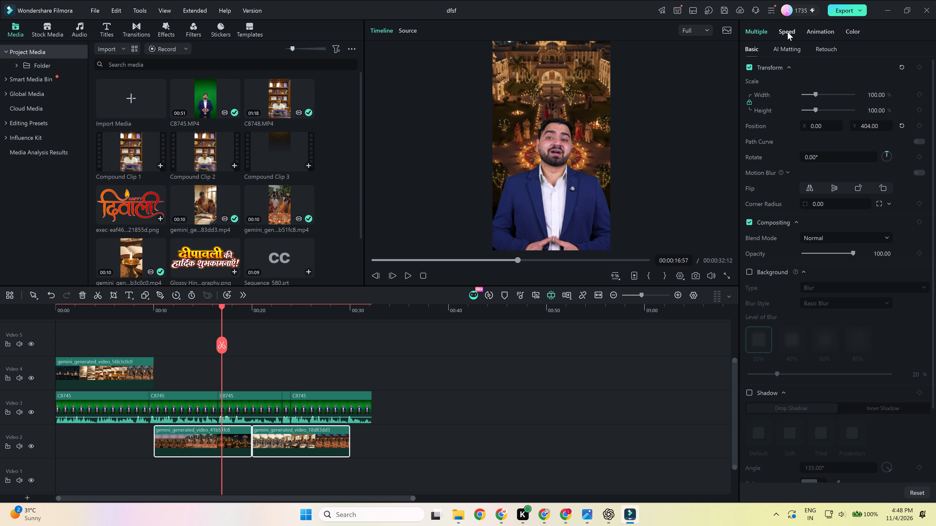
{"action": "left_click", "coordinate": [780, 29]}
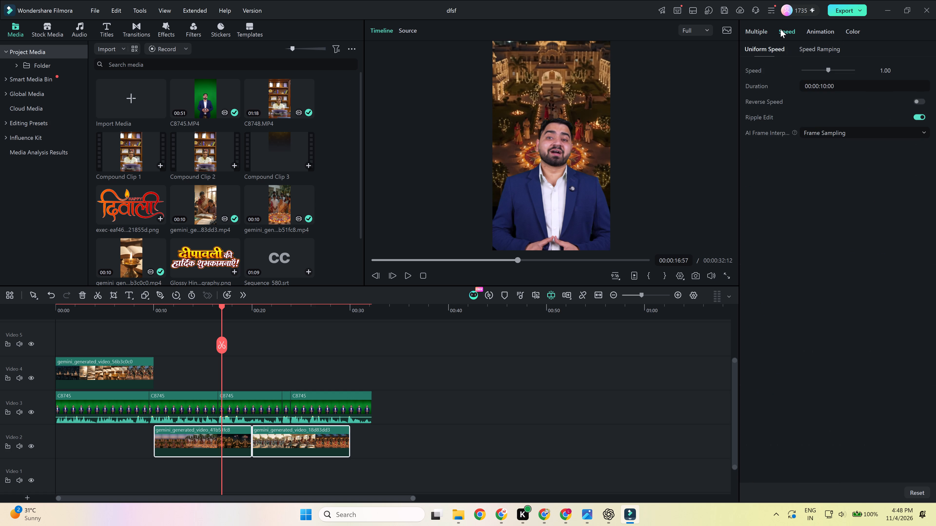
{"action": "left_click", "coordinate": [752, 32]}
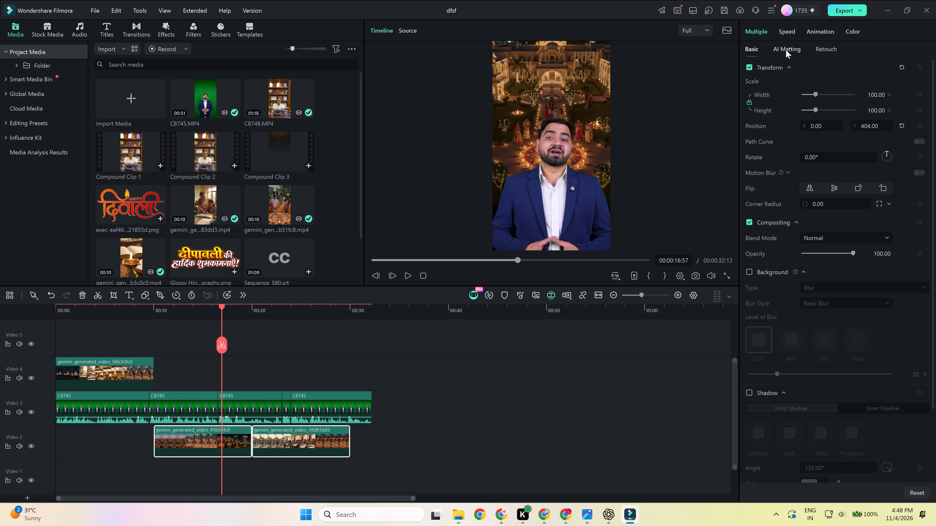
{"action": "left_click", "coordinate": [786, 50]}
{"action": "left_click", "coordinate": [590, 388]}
Apply a Linear mask to clip 41b51fc8, rotated -90° with blur strength 100, at position about X -22, Y -719.
{"action": "left_click", "coordinate": [182, 446]}
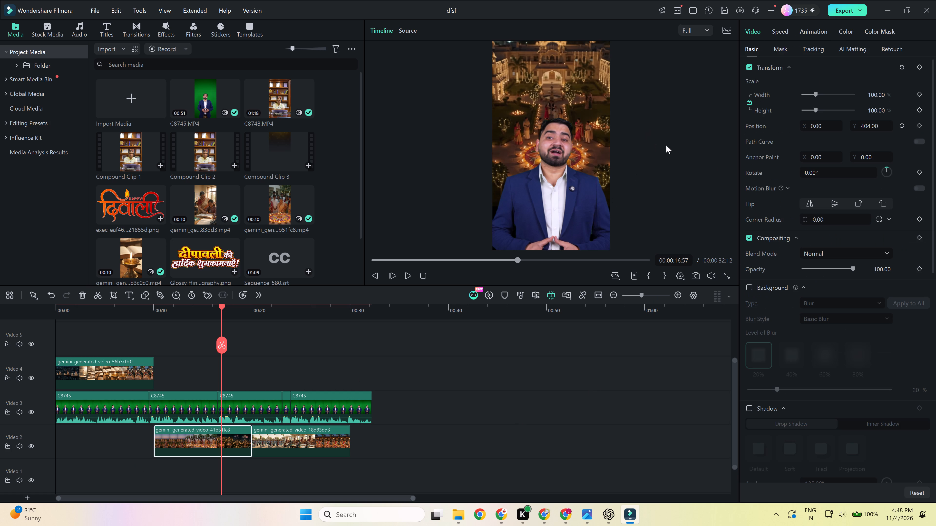
{"action": "left_click", "coordinate": [781, 45]}
{"action": "left_click", "coordinate": [906, 84]}
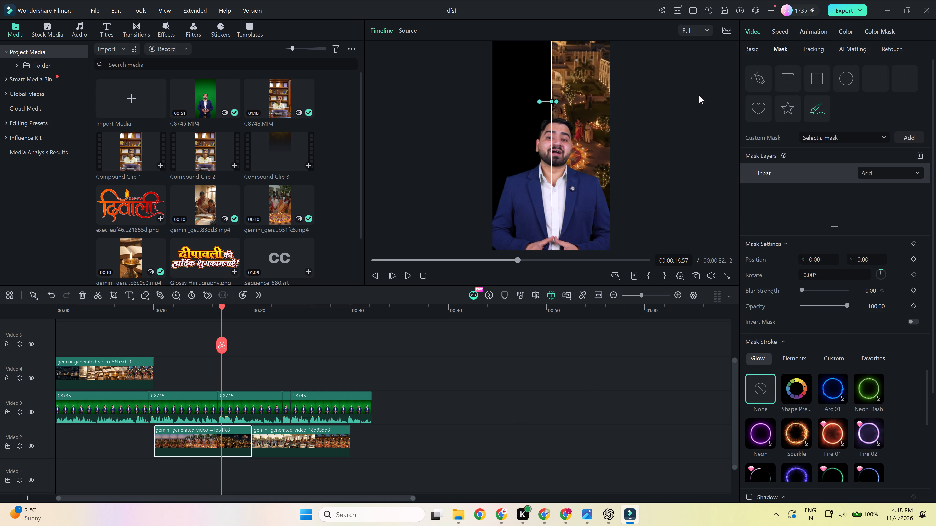
{"action": "left_click_drag", "start_coordinate": [558, 103], "coordinate": [566, 103]}
{"action": "left_click_drag", "start_coordinate": [541, 102], "coordinate": [534, 135]}
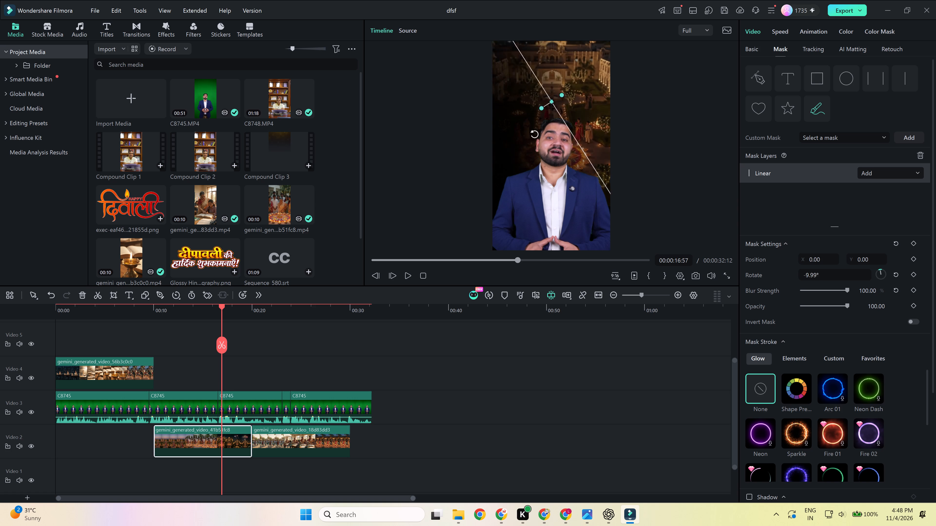
{"action": "left_click_drag", "start_coordinate": [534, 135], "coordinate": [556, 162]}
{"action": "left_click_drag", "start_coordinate": [551, 99], "coordinate": [541, 220]}
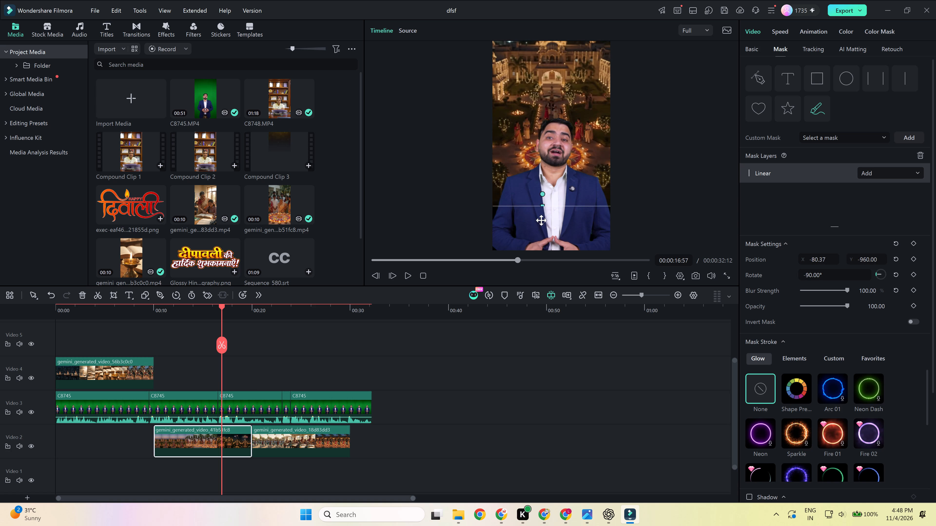
{"action": "left_click_drag", "start_coordinate": [541, 220], "coordinate": [548, 178]}
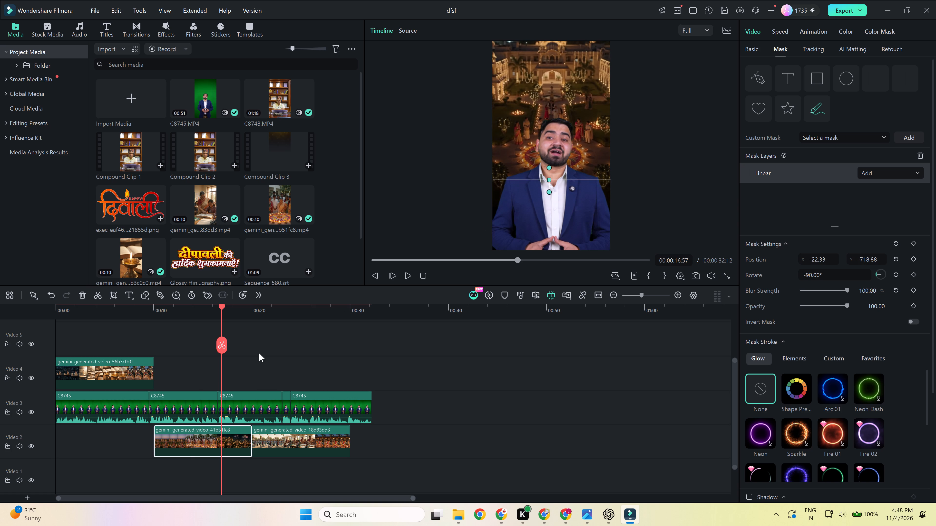
Copy the attributes of clip 41b51fc8 and paste them onto clip 18d83dd3 on Video 2.
{"action": "right_click", "coordinate": [189, 448]}
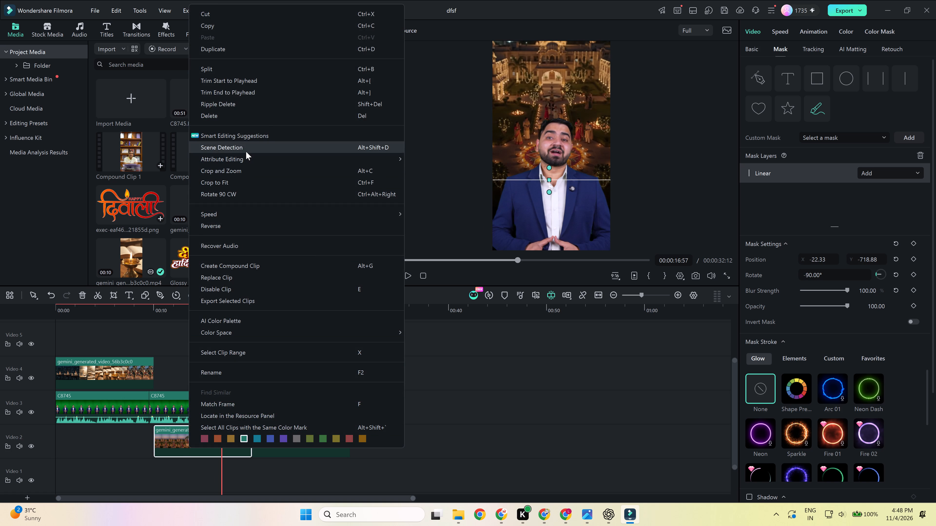
{"action": "left_click", "coordinate": [248, 158]}
{"action": "left_click", "coordinate": [418, 160]}
{"action": "left_click", "coordinate": [322, 443]}
{"action": "right_click", "coordinate": [321, 443]}
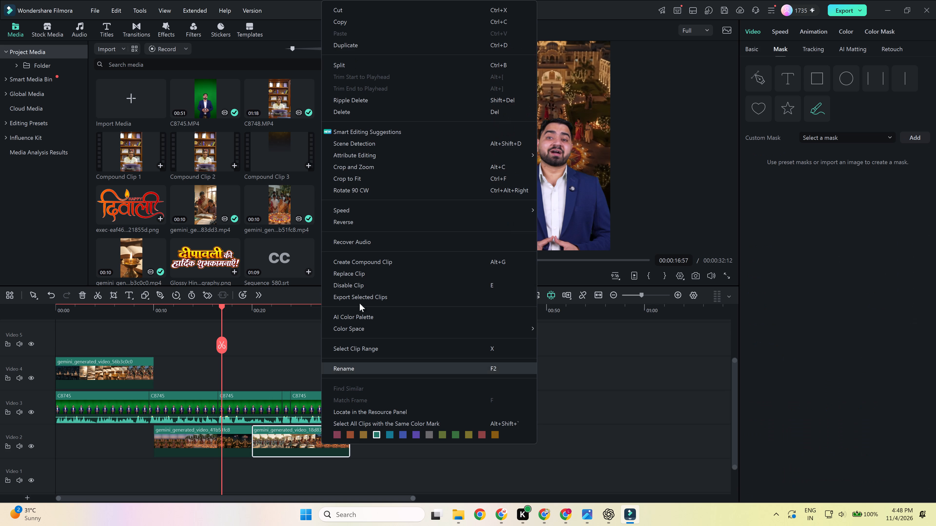
{"action": "left_click", "coordinate": [378, 154]}
{"action": "left_click", "coordinate": [559, 167]}
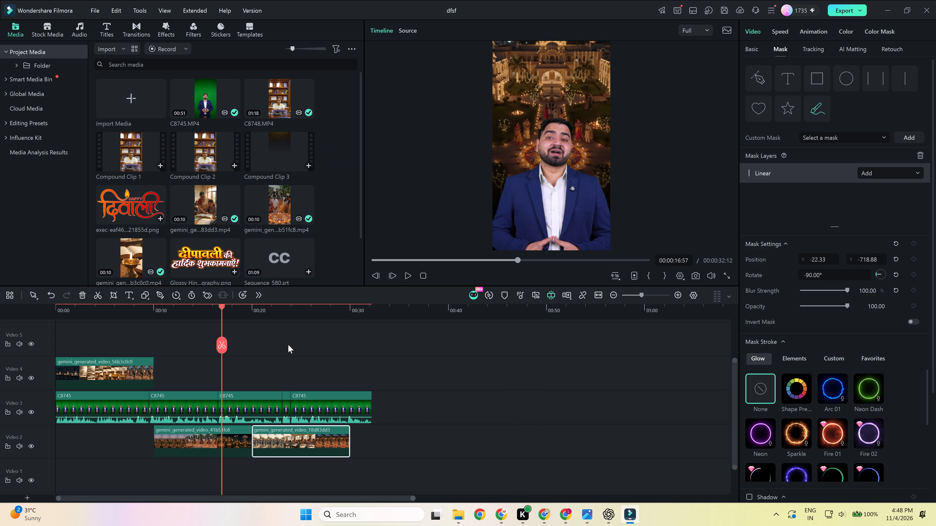
Place the stock clip Epic Blaze Fire Media 05 on Video 1, starting at the 10-second mark beneath clip 41b51fc8.
{"action": "left_click", "coordinate": [40, 26]}
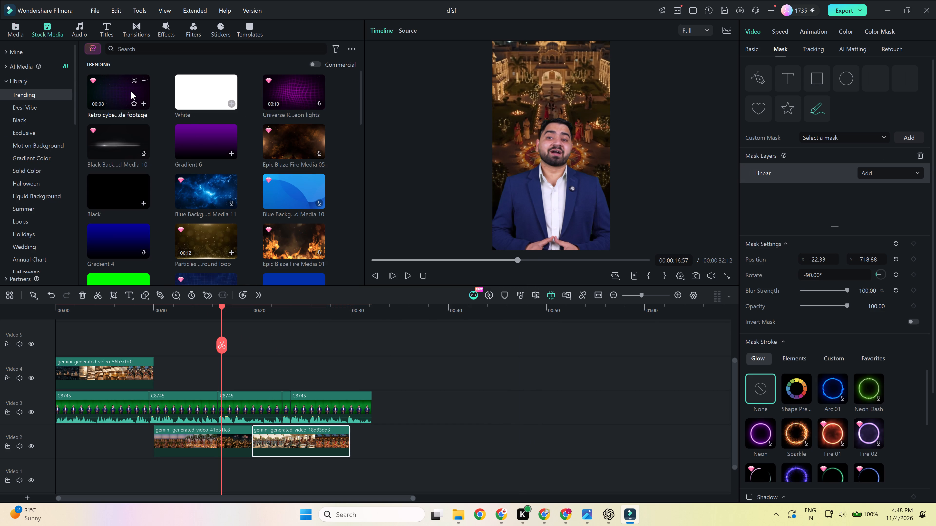
{"action": "scroll", "coordinate": [206, 216], "scroll_direction": "down", "scroll_amount": 1}
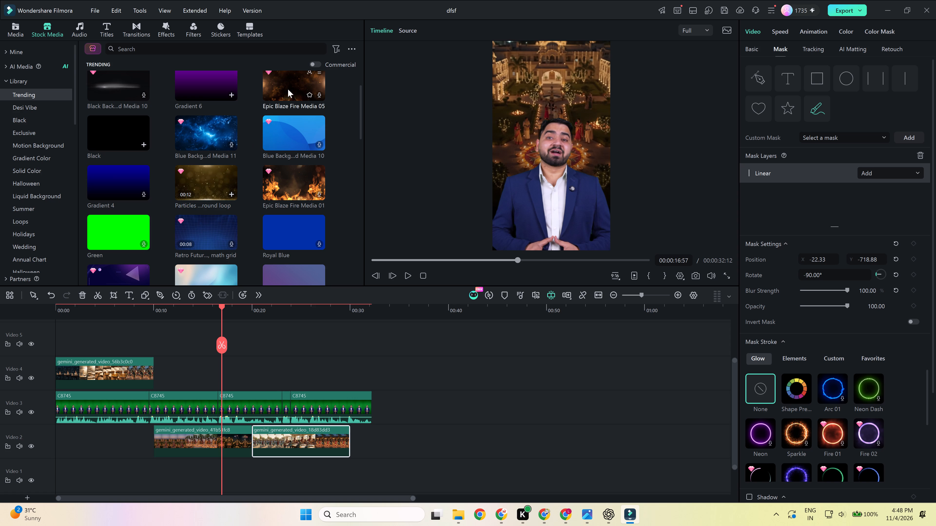
{"action": "left_click_drag", "start_coordinate": [288, 87], "coordinate": [154, 480]}
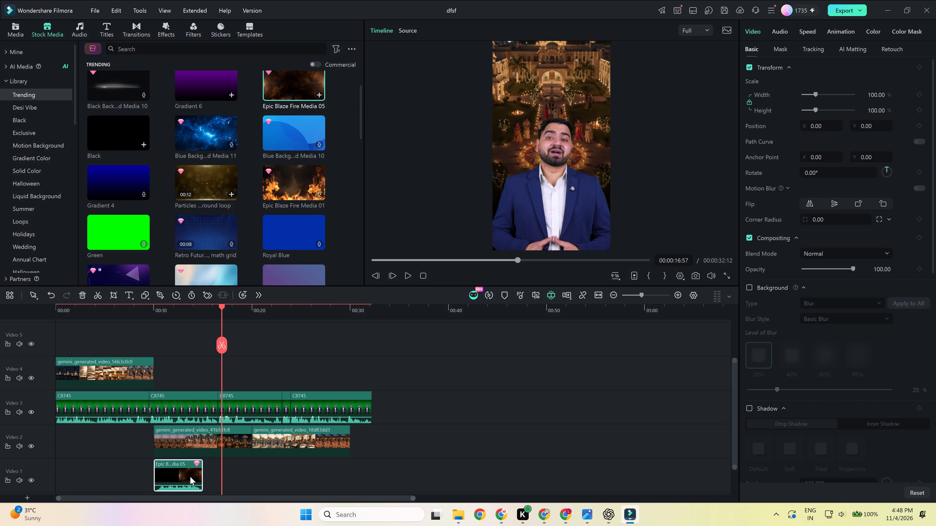
{"action": "left_click", "coordinate": [190, 477]}
{"action": "left_click", "coordinate": [183, 303]}
Detach the audio of the Epic Blaze Fire Media 05 clip and delete the detached audio from Audio 1.
{"action": "right_click", "coordinate": [180, 467]}
{"action": "left_click", "coordinate": [209, 237]}
{"action": "scroll", "coordinate": [202, 401], "scroll_direction": "down", "scroll_amount": 3}
{"action": "left_click", "coordinate": [189, 467]}
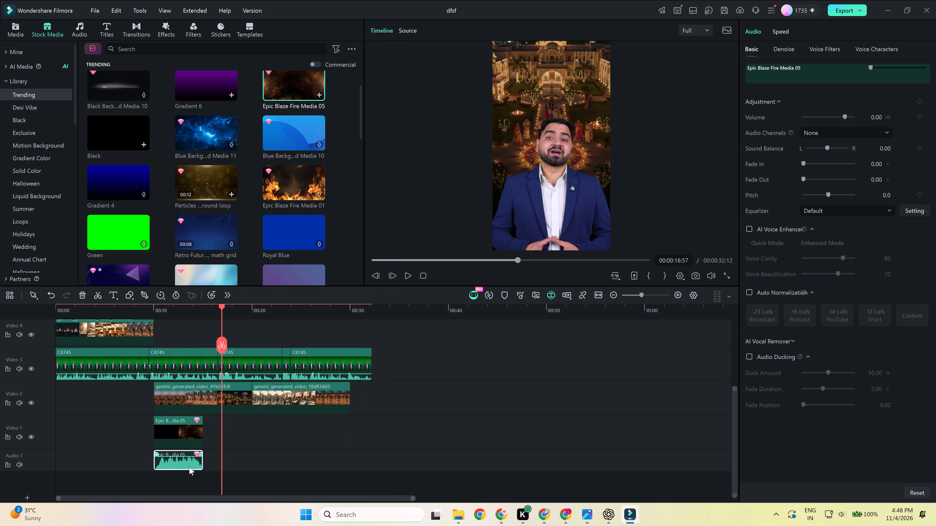
{"action": "key", "text": "Delete"}
Duplicate the Epic Blaze Fire Media 05 clip three times on Video 1 and close the gap so the four clips run continuously.
{"action": "left_click", "coordinate": [188, 441]}
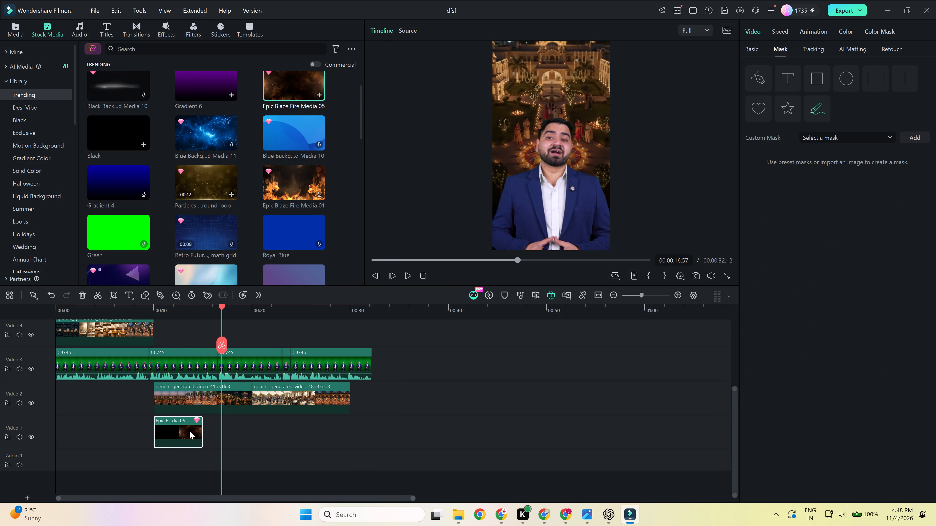
{"action": "key", "text": "ctrl+c"}
{"action": "key", "text": "ctrl+v"}
{"action": "key", "text": "ctrl+v"}
{"action": "key", "text": "ctrl+v"}
{"action": "left_click", "coordinate": [209, 430]}
{"action": "left_click", "coordinate": [213, 425]}
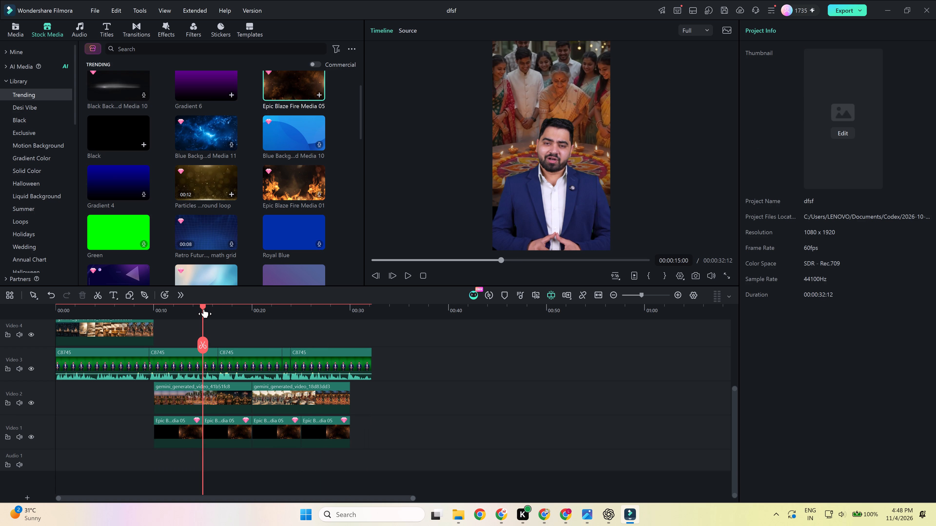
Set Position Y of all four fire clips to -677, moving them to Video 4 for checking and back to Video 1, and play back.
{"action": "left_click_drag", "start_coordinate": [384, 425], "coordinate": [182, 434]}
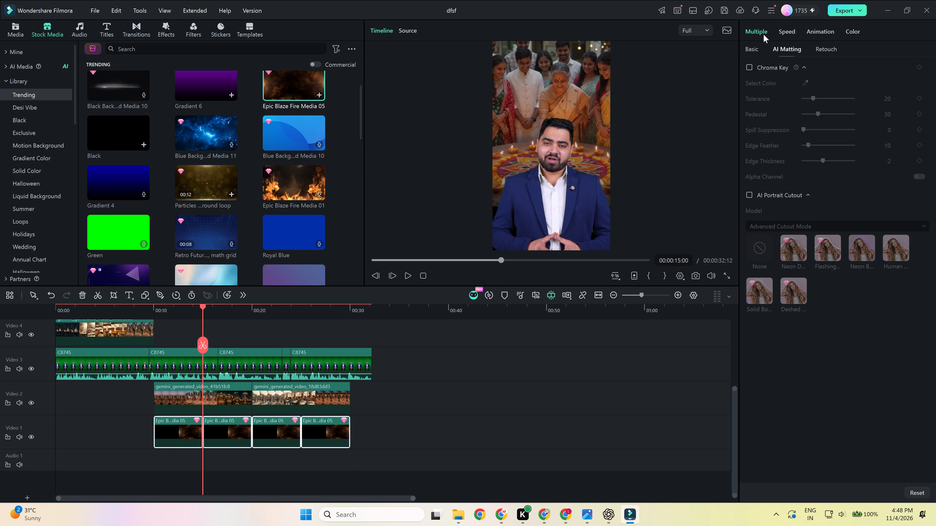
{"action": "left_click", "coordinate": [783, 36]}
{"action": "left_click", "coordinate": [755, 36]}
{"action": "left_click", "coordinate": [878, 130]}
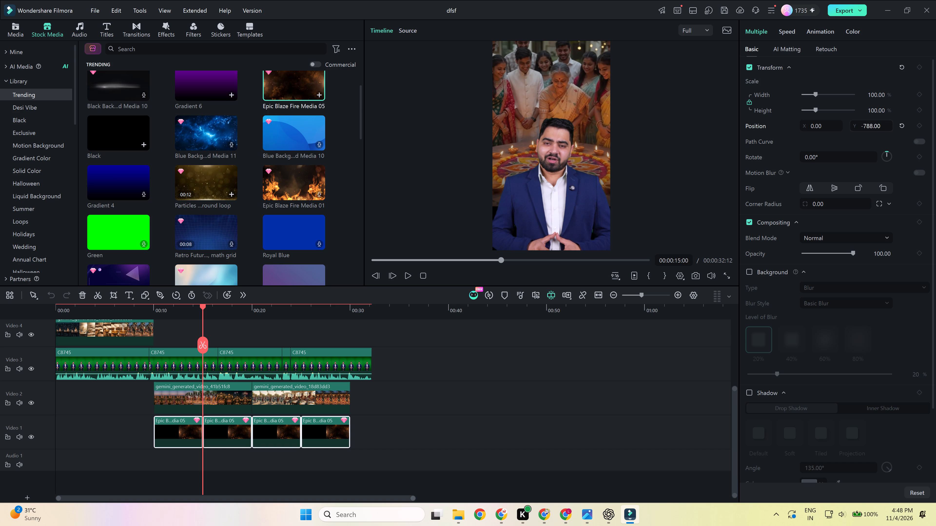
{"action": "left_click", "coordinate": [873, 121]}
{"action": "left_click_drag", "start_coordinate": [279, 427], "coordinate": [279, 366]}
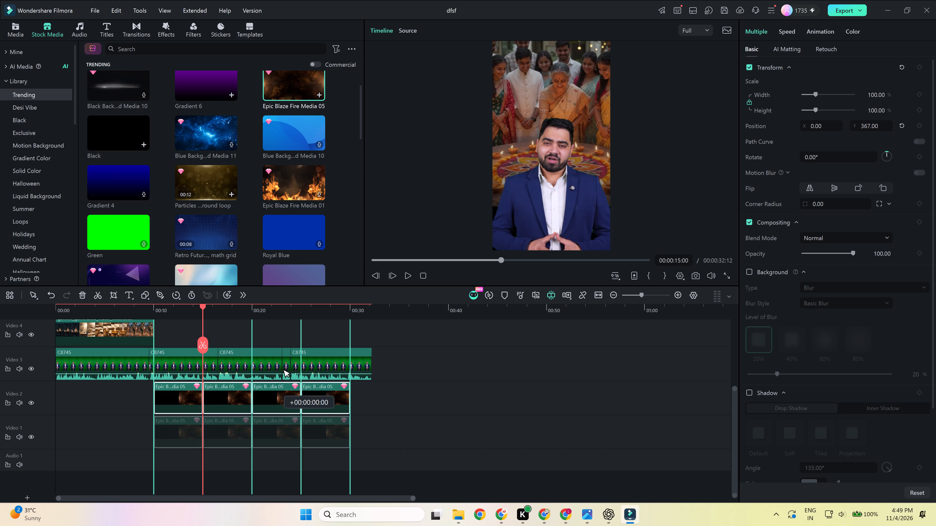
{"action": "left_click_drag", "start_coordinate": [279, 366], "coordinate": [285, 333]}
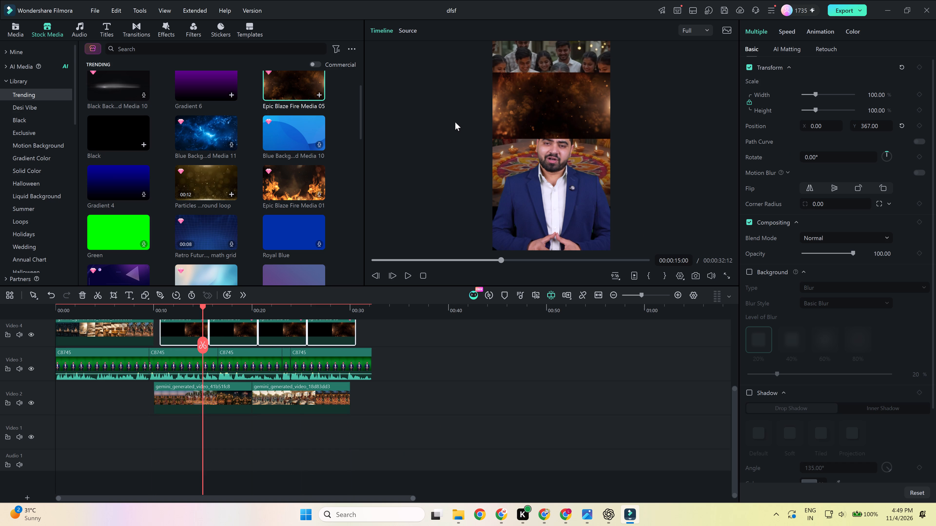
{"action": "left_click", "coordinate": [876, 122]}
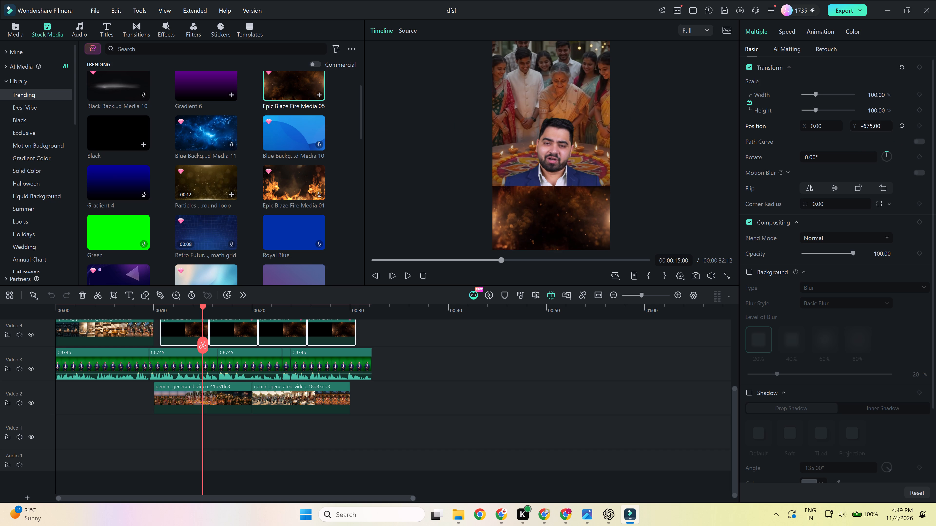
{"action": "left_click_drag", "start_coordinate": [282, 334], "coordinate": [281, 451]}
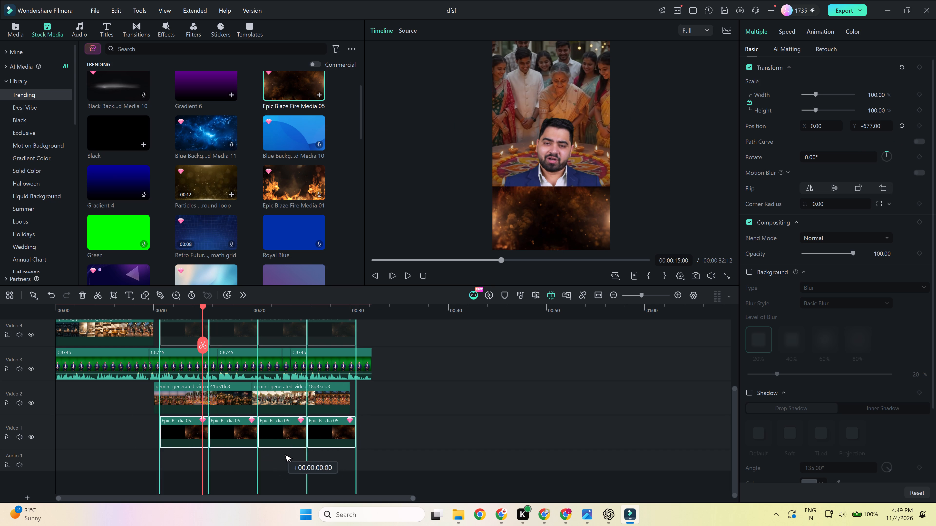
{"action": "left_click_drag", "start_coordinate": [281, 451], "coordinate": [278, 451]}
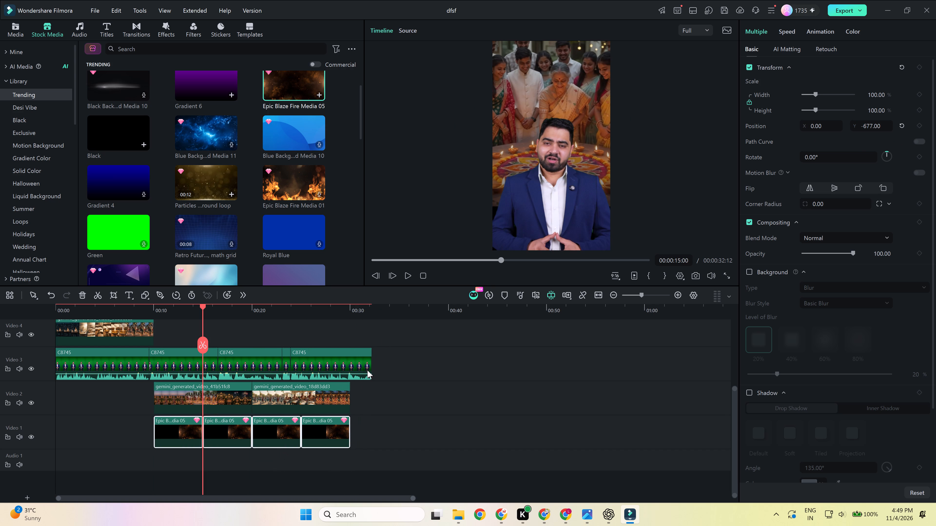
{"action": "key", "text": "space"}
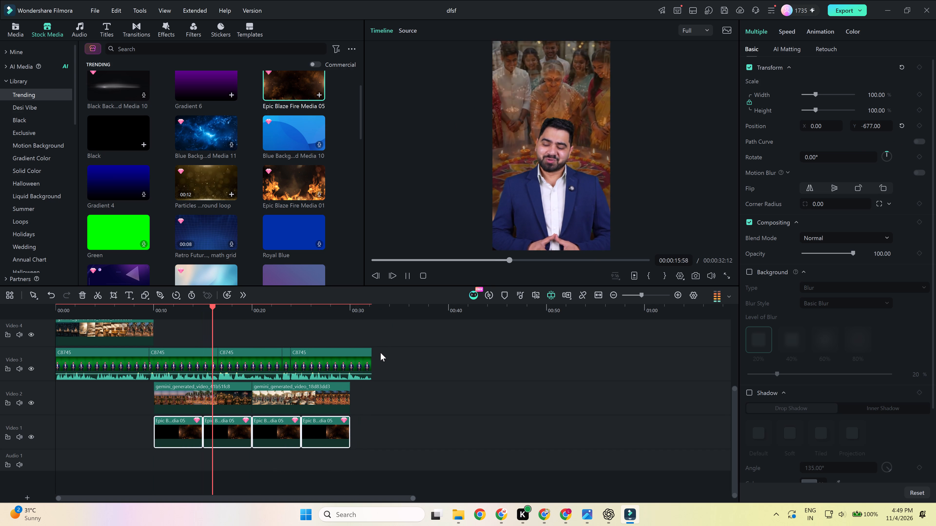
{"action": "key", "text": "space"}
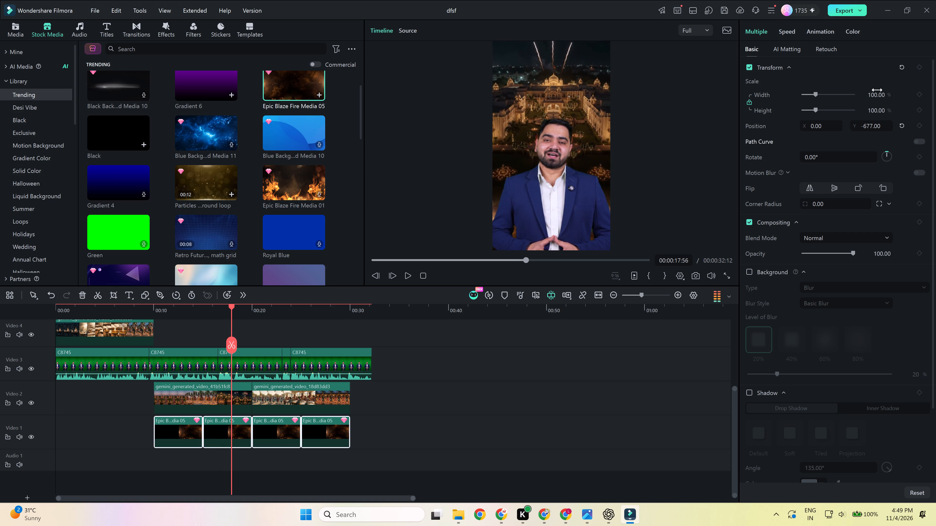
Scale the four Epic Blaze Fire Media 05 clips on Video 1 to 291% and set their Position Y to -612.
{"action": "left_click", "coordinate": [879, 114]}
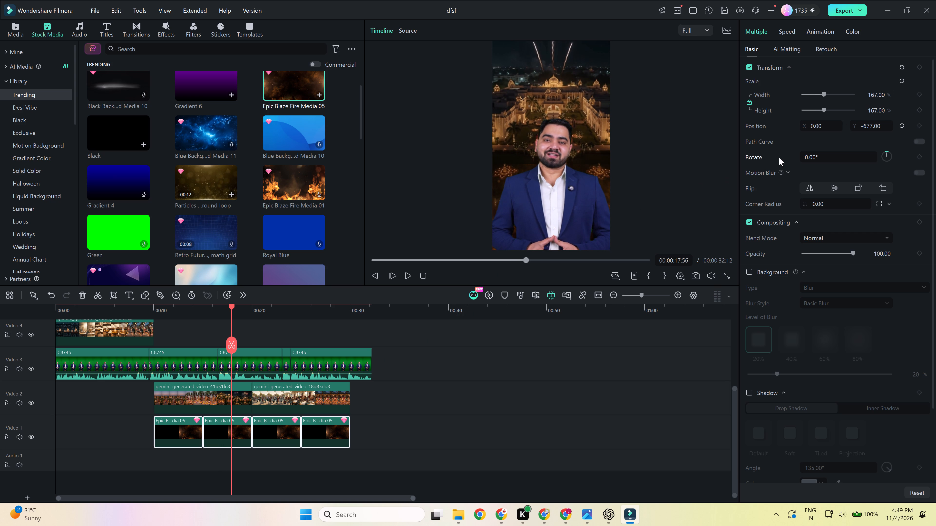
{"action": "left_click", "coordinate": [869, 128]}
{"action": "left_click", "coordinate": [877, 106]}
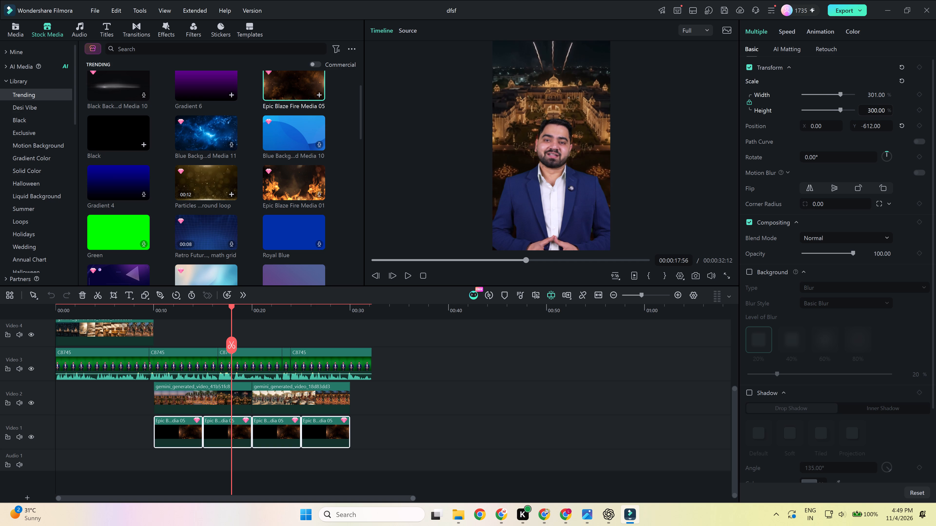
Play the sequence from the start, delete the short C8745 segment near 23 s on Video 3, close its gap, and resume playback.
{"action": "left_click", "coordinate": [155, 310]}
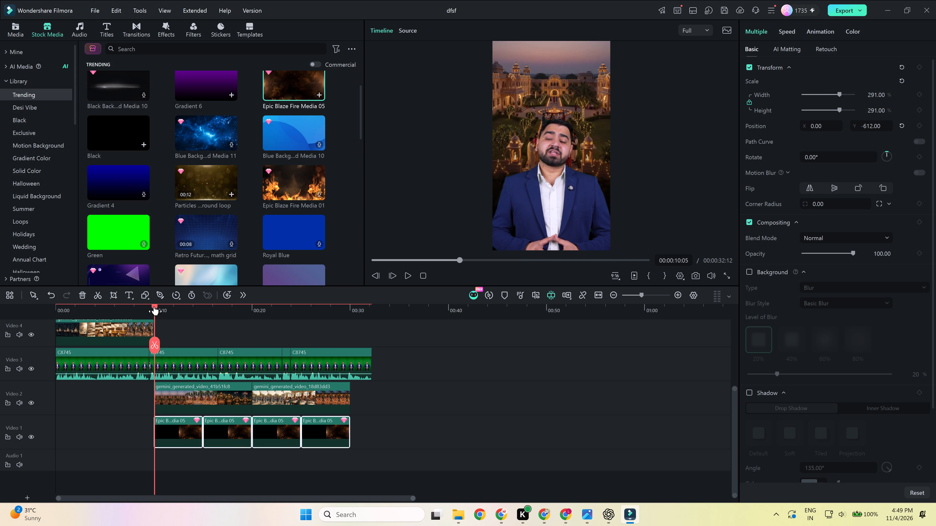
{"action": "left_click_drag", "start_coordinate": [154, 306], "coordinate": [0, 327]}
{"action": "key", "text": "space"}
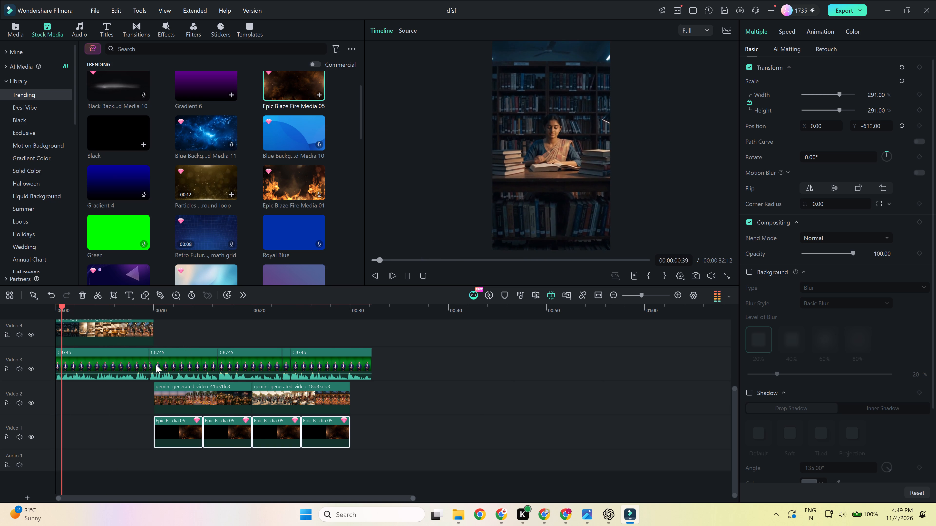
{"action": "scroll", "coordinate": [156, 365], "scroll_direction": "up", "scroll_amount": 3, "text": "ctrl"}
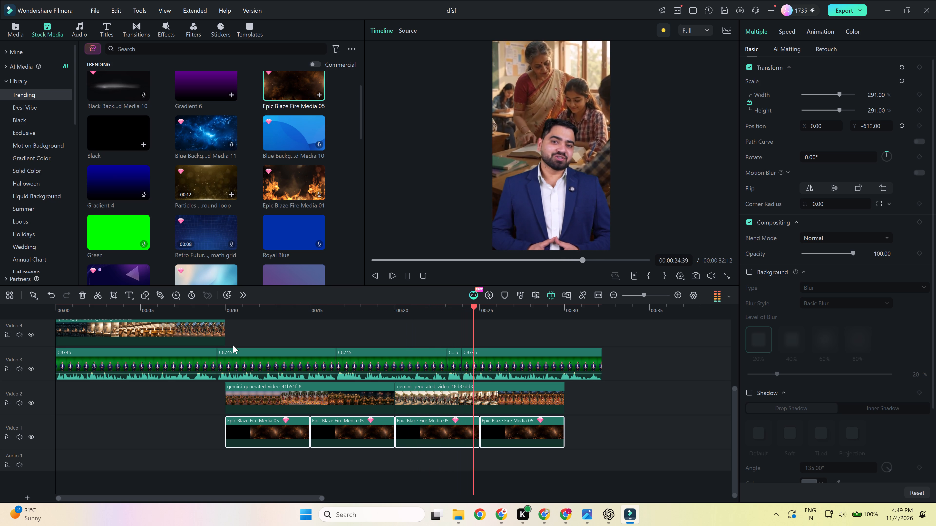
{"action": "key", "text": "space"}
{"action": "left_click", "coordinate": [456, 364]}
{"action": "key", "text": "Delete"}
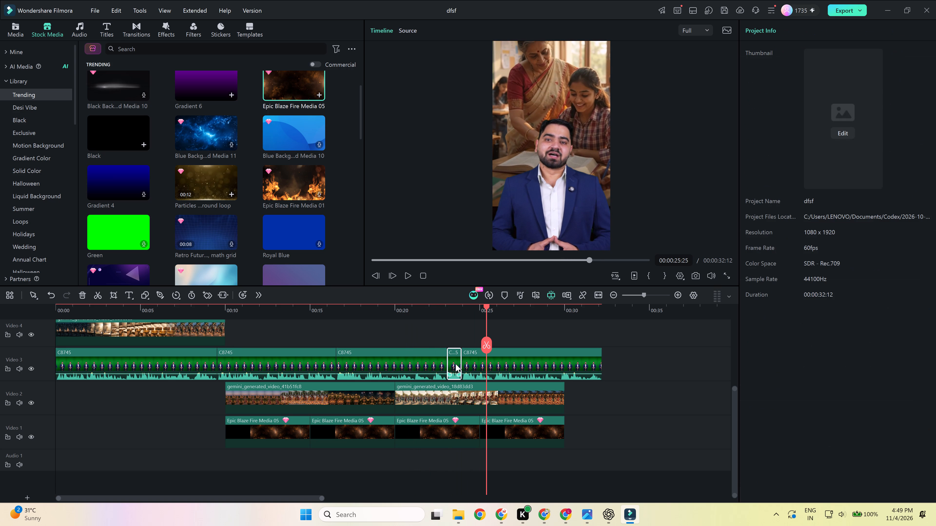
{"action": "left_click", "coordinate": [456, 364]}
{"action": "key", "text": "Delete"}
{"action": "key", "text": "space"}
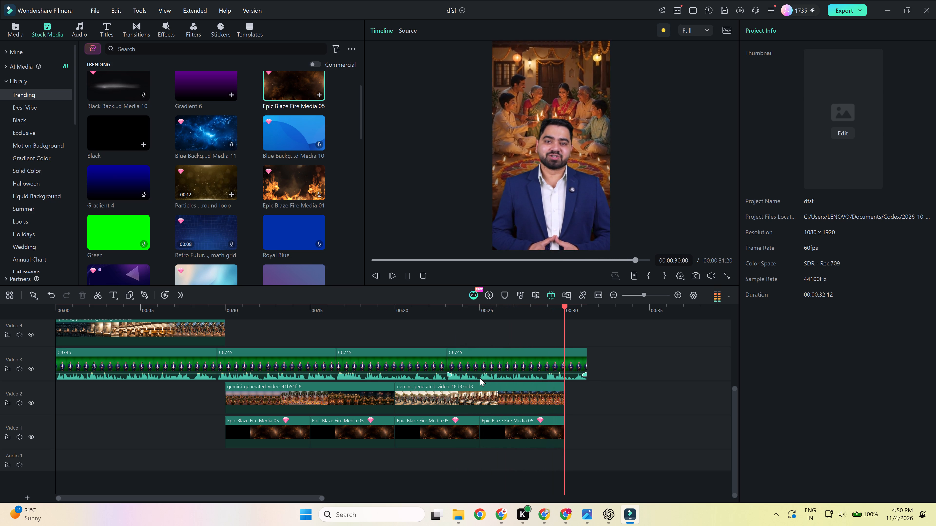
{"action": "key", "text": "space"}
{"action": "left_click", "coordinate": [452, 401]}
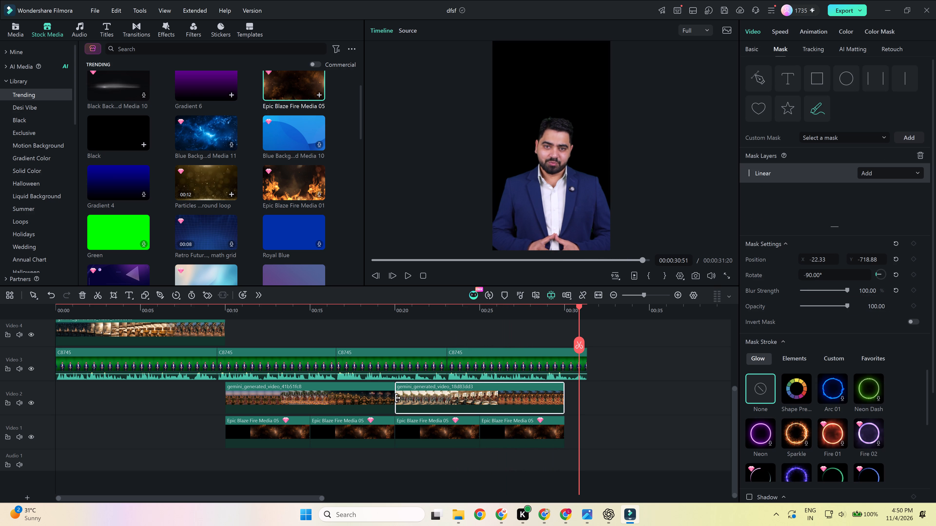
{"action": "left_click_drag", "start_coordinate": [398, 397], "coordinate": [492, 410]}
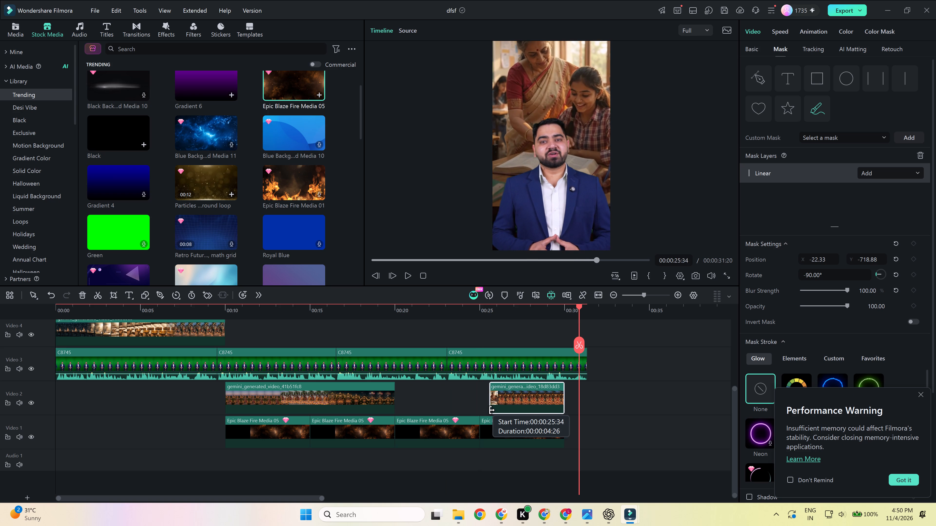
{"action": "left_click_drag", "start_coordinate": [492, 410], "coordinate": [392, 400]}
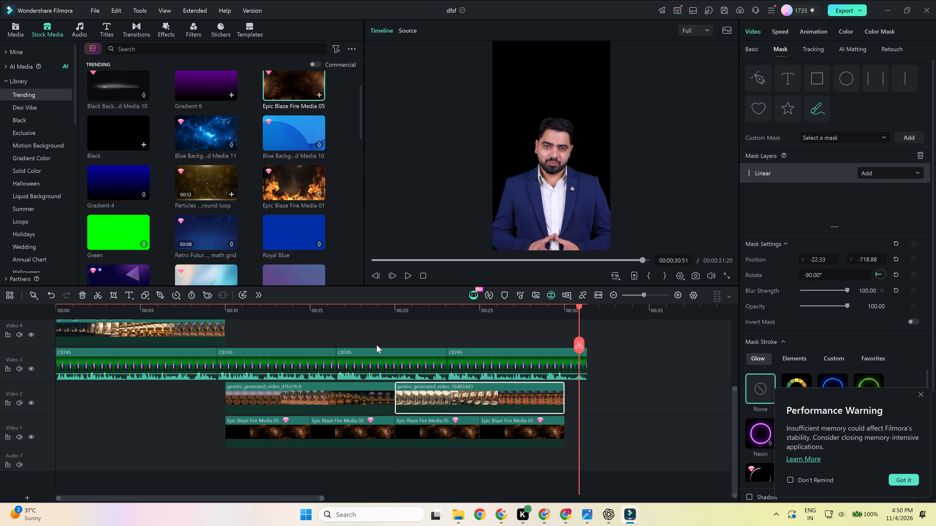
Trim about the first 6.5 s off clip 18d83dd3 on Video 2, close the gap, and play back the cut.
{"action": "left_click", "coordinate": [334, 311]}
{"action": "key", "text": "space"}
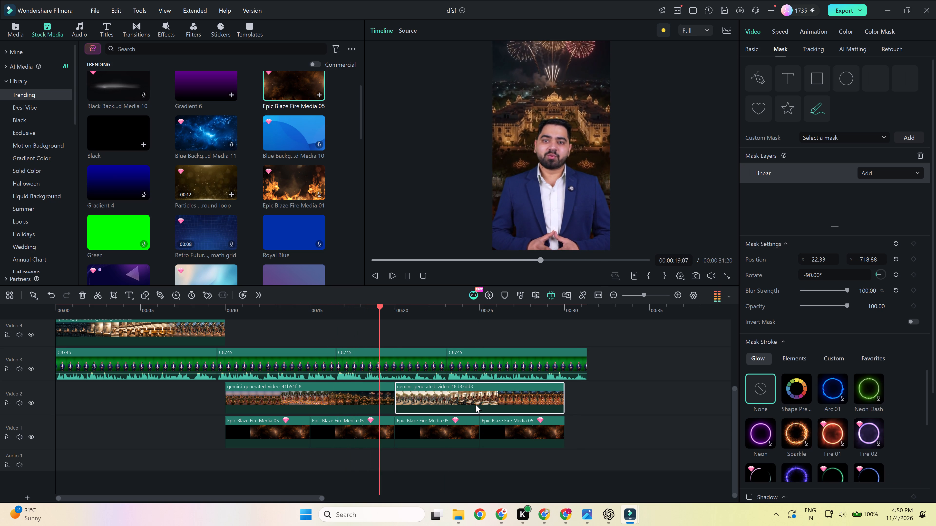
{"action": "key", "text": "space"}
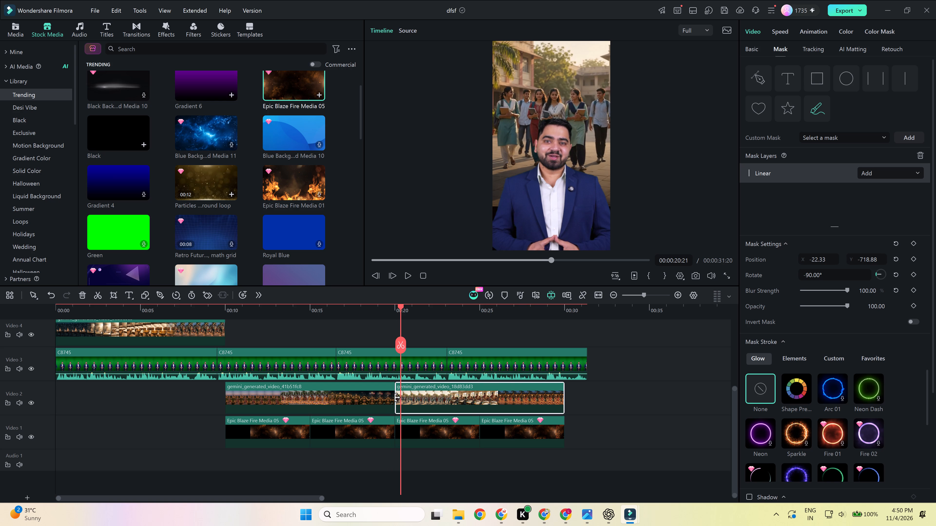
{"action": "left_click_drag", "start_coordinate": [397, 397], "coordinate": [508, 415]}
{"action": "left_click", "coordinate": [487, 397]}
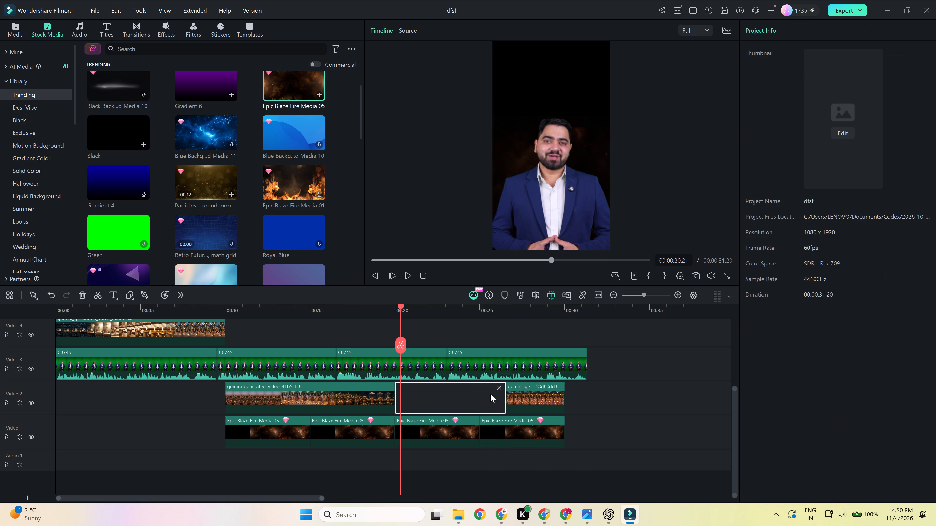
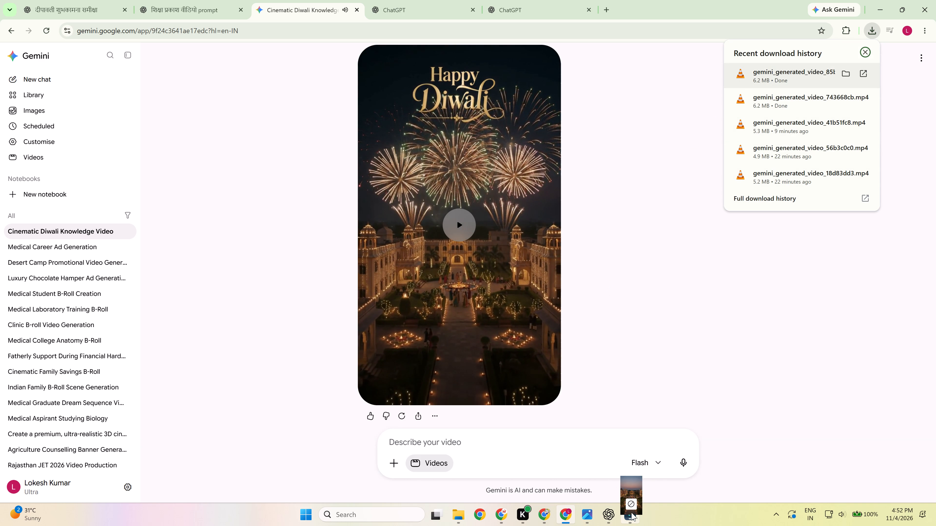
{"action": "left_click_drag", "start_coordinate": [631, 512], "coordinate": [454, 389]}
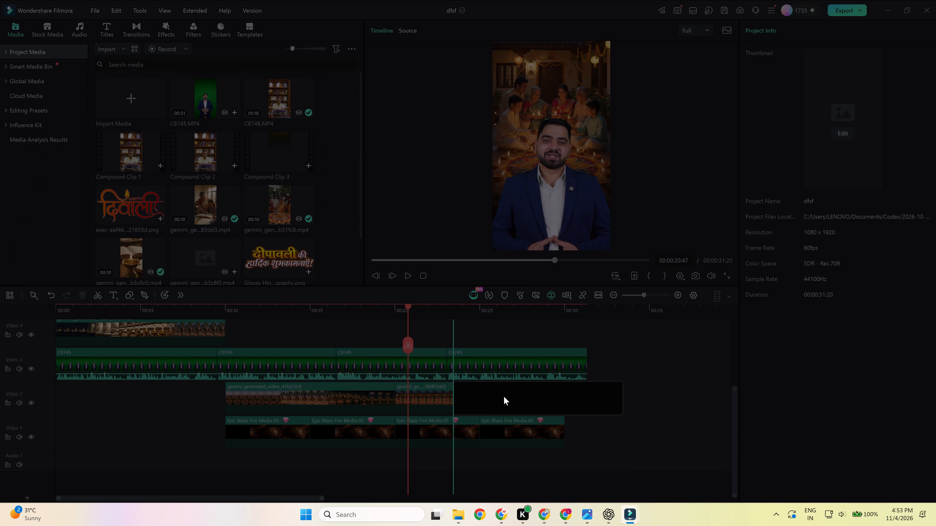
Detach the audio from clip 85b3c8f2 and delete it from Audio 1.
{"action": "right_click", "coordinate": [496, 396]}
{"action": "left_click", "coordinate": [526, 244]}
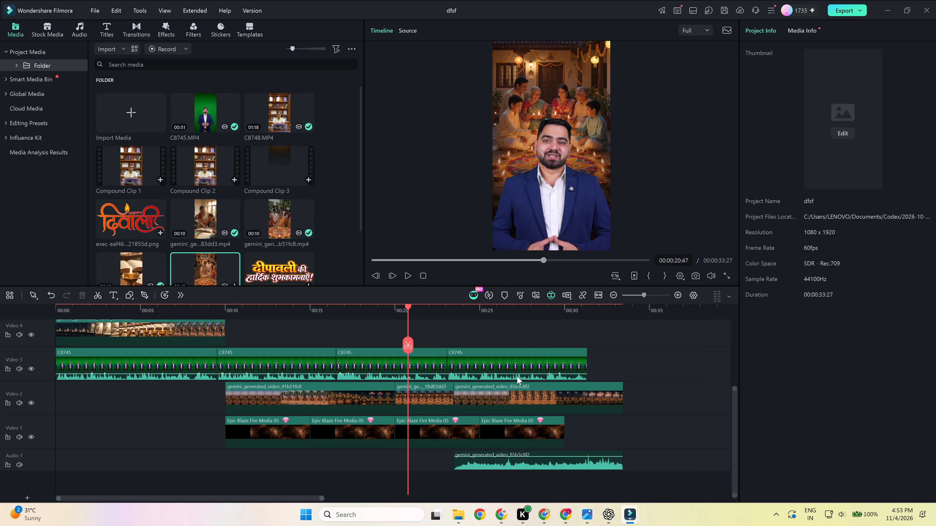
{"action": "left_click", "coordinate": [525, 467]}
{"action": "key", "text": "Delete"}
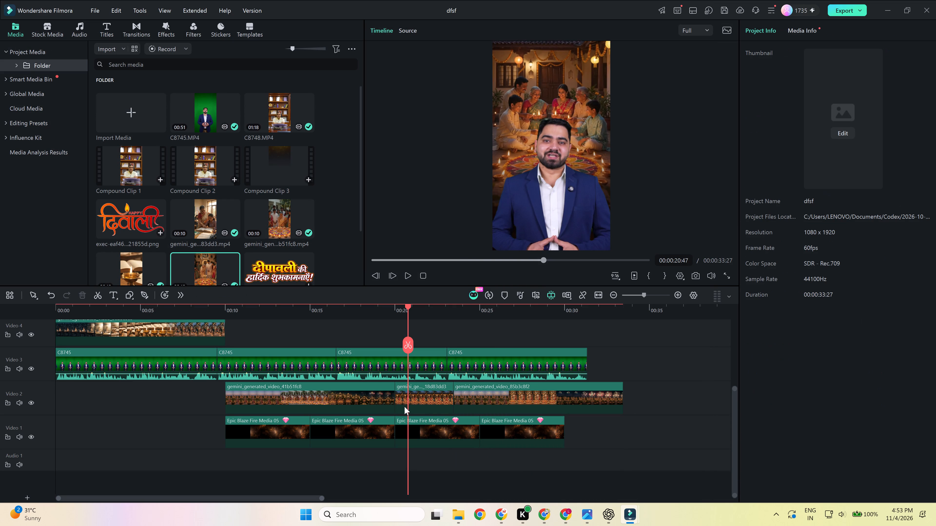
Play the opening of the sequence from the start to find where the first Video 4 clip should reveal the presenter.
{"action": "left_click", "coordinate": [181, 308]}
{"action": "left_click_drag", "start_coordinate": [184, 307], "coordinate": [28, 329]}
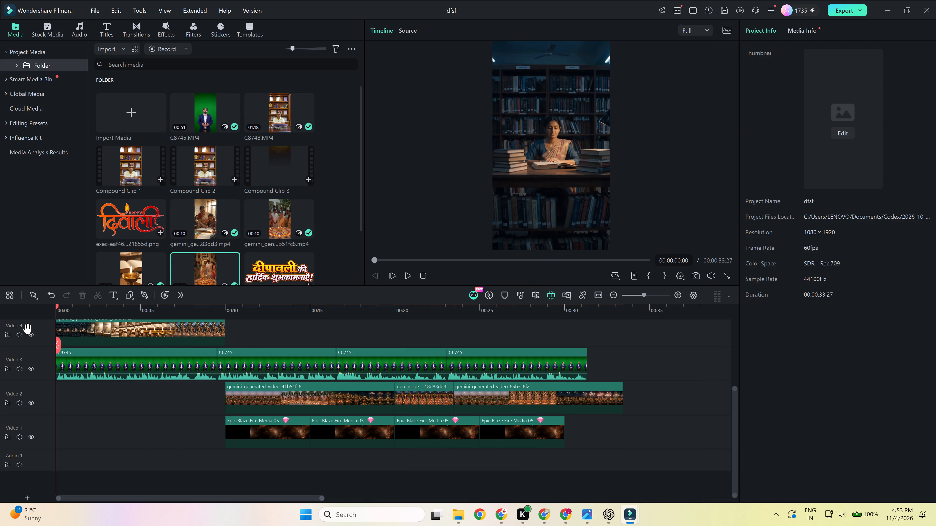
{"action": "left_click_drag", "start_coordinate": [28, 329], "coordinate": [26, 329]}
{"action": "key", "text": "space"}
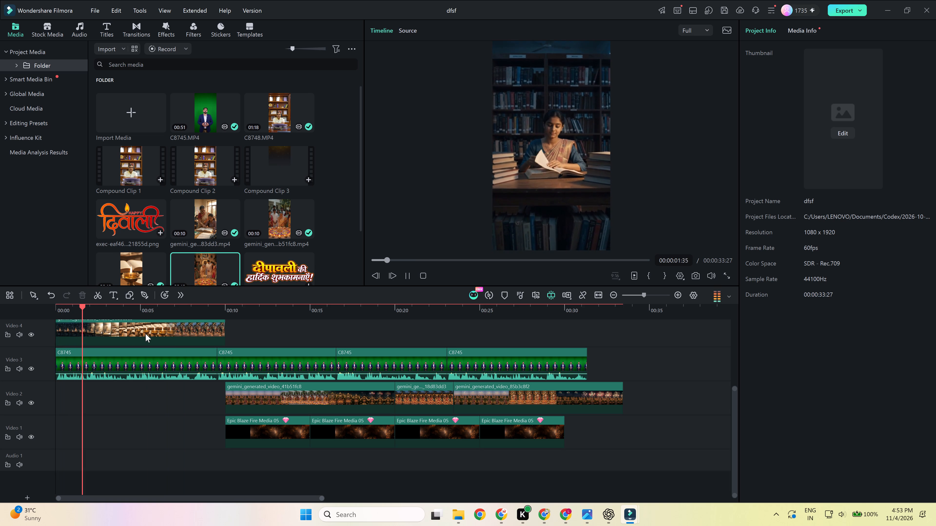
{"action": "key", "text": "space"}
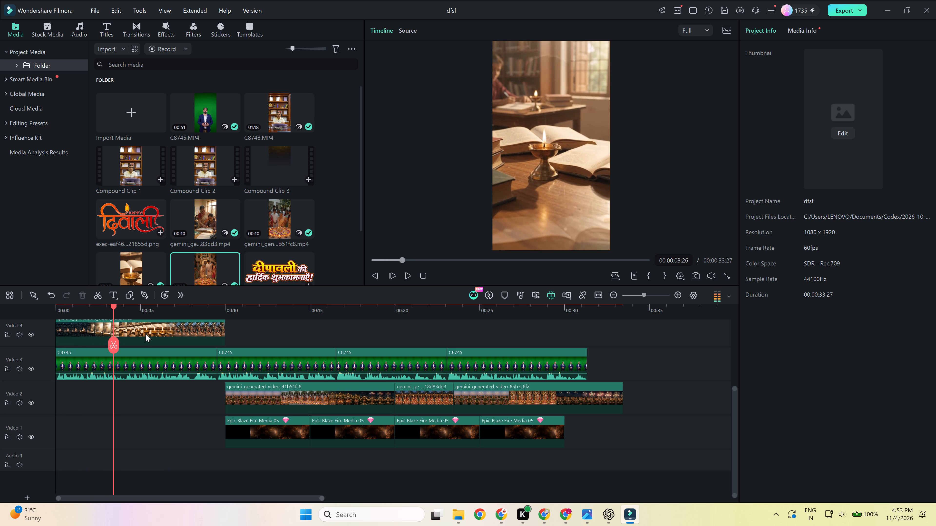
{"action": "left_click", "coordinate": [78, 329]}
{"action": "left_click", "coordinate": [74, 314]}
{"action": "left_click_drag", "start_coordinate": [75, 310], "coordinate": [54, 317]}
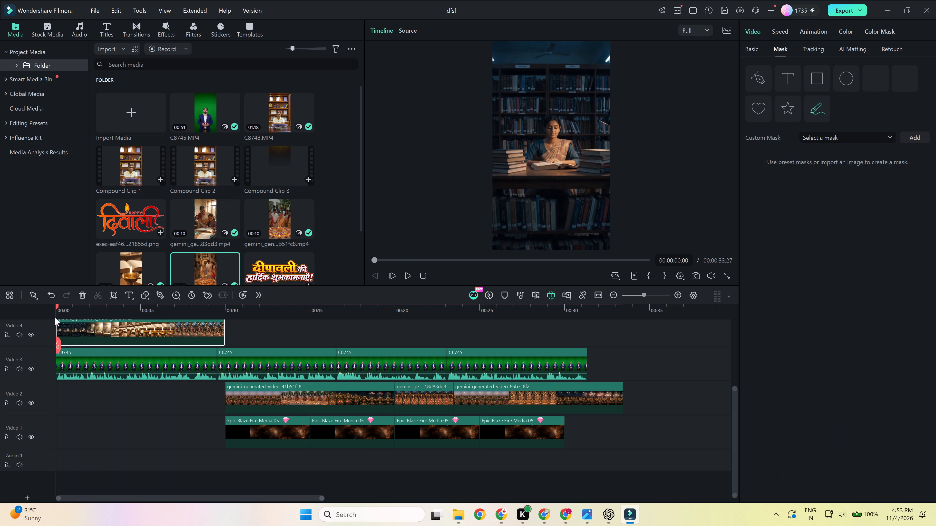
{"action": "key", "text": "space"}
{"action": "key", "text": "space"}
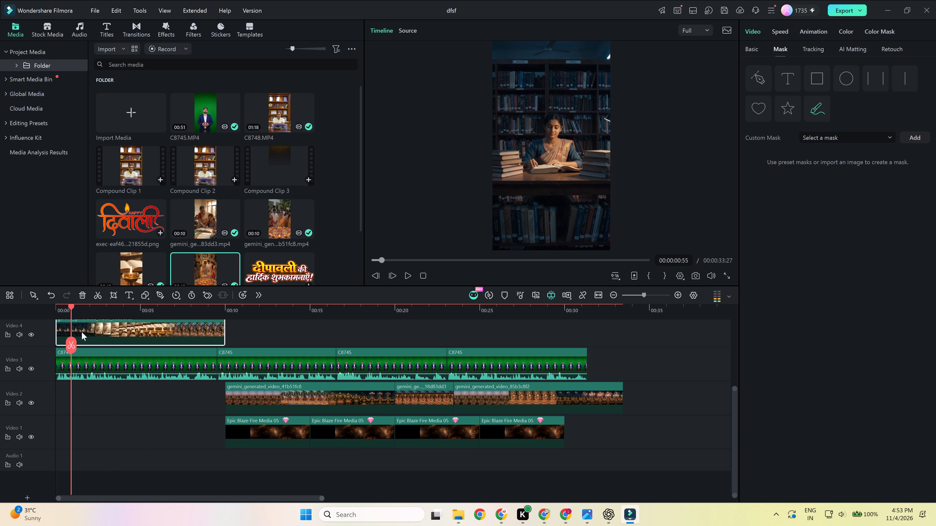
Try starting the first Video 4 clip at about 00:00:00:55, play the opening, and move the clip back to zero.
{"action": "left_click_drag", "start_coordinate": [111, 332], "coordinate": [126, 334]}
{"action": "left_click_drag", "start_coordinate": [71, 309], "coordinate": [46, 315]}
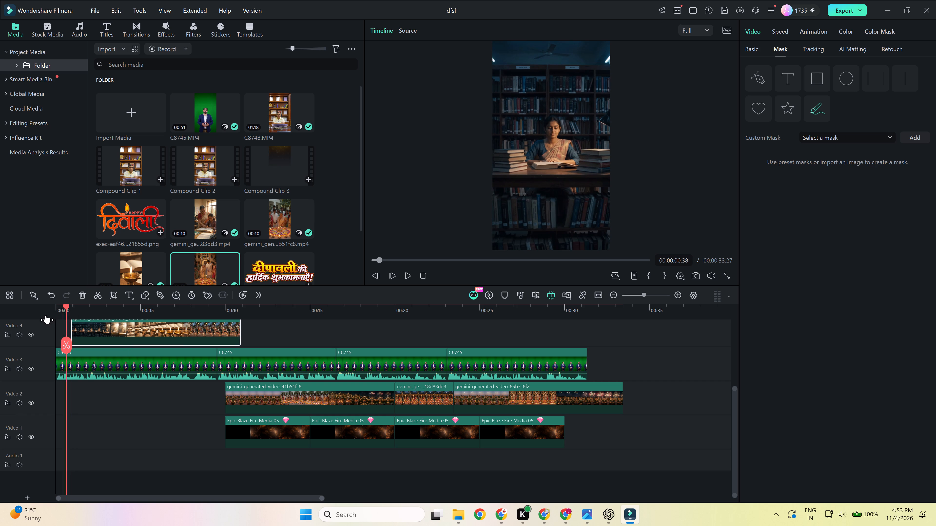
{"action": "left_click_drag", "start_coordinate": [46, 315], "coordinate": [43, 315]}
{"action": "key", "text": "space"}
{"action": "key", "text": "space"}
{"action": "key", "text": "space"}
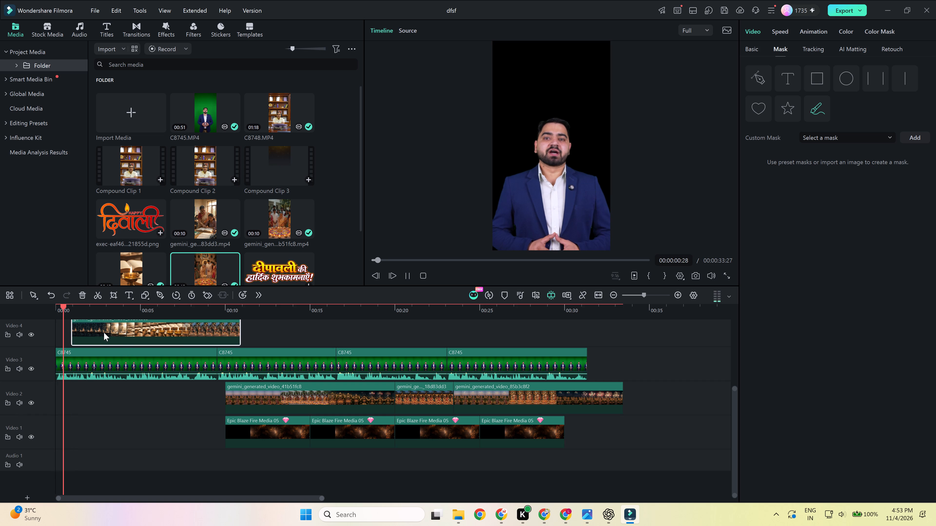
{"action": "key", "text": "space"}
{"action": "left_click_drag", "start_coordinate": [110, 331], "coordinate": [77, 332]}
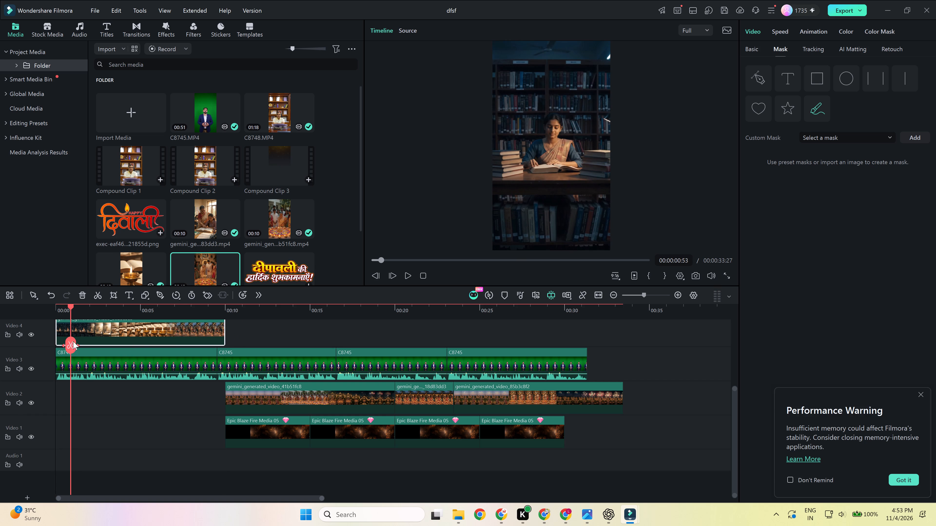
Split the first Video 4 clip at 00:00:00:53, move its opening piece to Video 2 beneath C8745, and play the cut.
{"action": "left_click", "coordinate": [71, 343]}
{"action": "left_click_drag", "start_coordinate": [64, 328], "coordinate": [62, 401]}
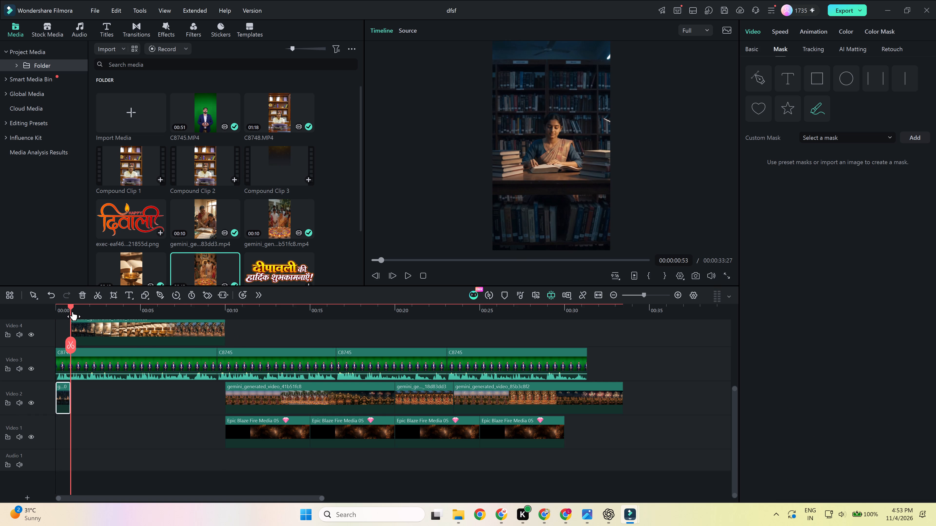
{"action": "left_click_drag", "start_coordinate": [72, 309], "coordinate": [37, 324]}
{"action": "key", "text": "space"}
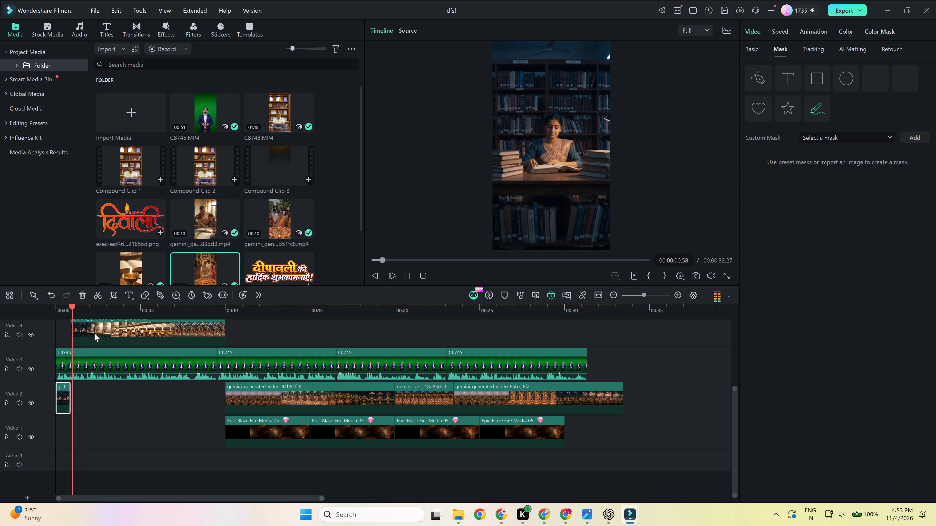
{"action": "key", "text": "space"}
{"action": "left_click", "coordinate": [71, 307]}
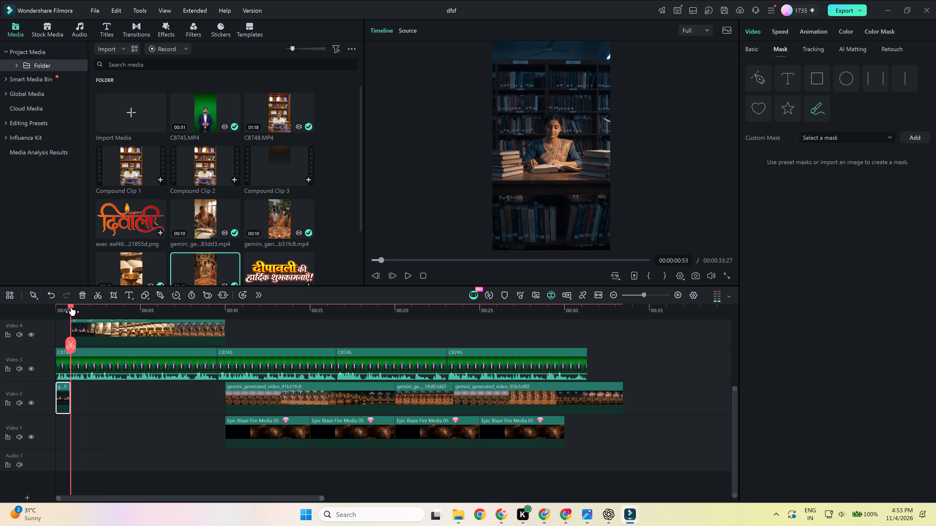
{"action": "key", "text": "space"}
{"action": "key", "text": "space"}
{"action": "left_click", "coordinate": [68, 309]}
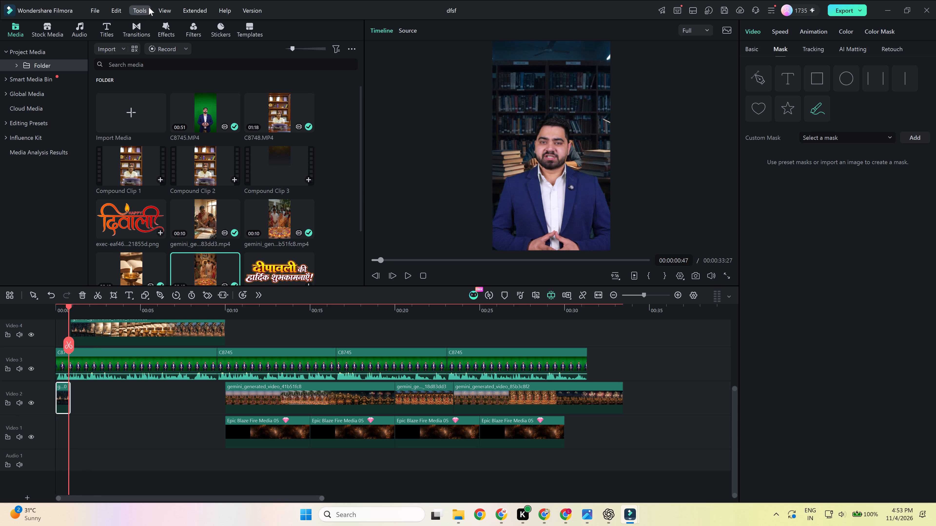
Apply Light Speed Transition 02 to the start of the remaining Video 4 clip, preview it, and shorten it to 00:00:01:16.
{"action": "left_click", "coordinate": [127, 30]}
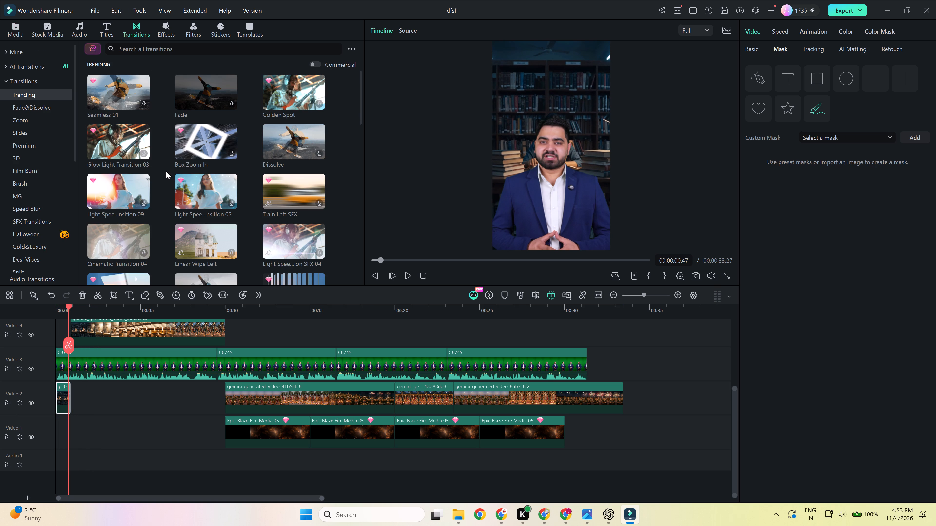
{"action": "left_click_drag", "start_coordinate": [203, 195], "coordinate": [85, 336]}
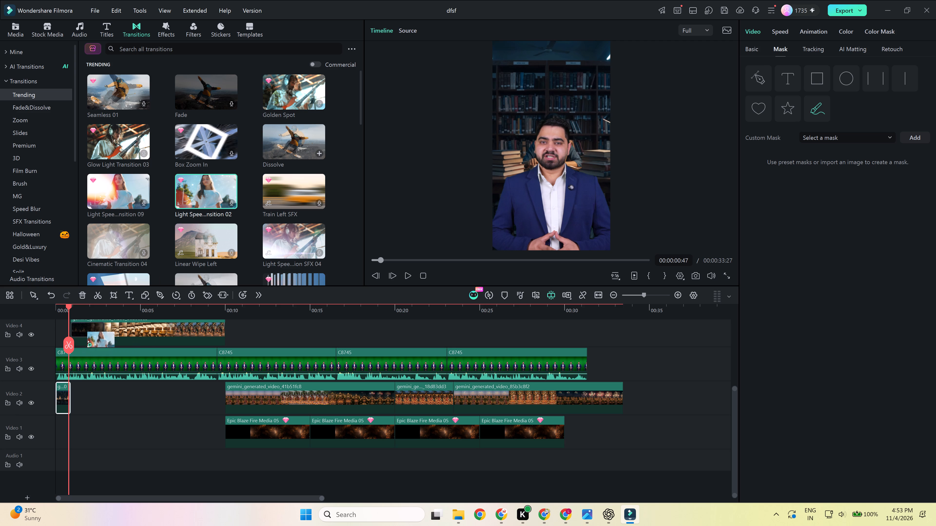
{"action": "key", "text": "space"}
{"action": "key", "text": "space"}
{"action": "key", "text": "space"}
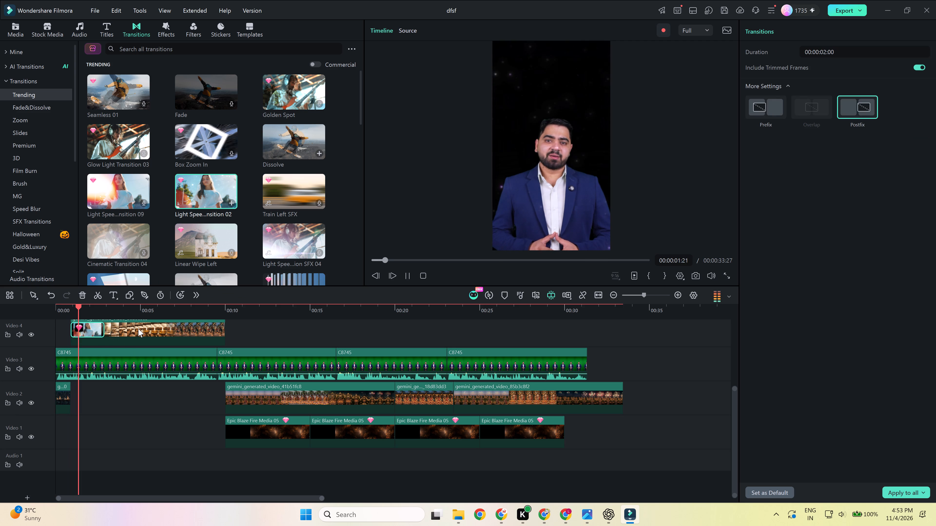
{"action": "key", "text": "space"}
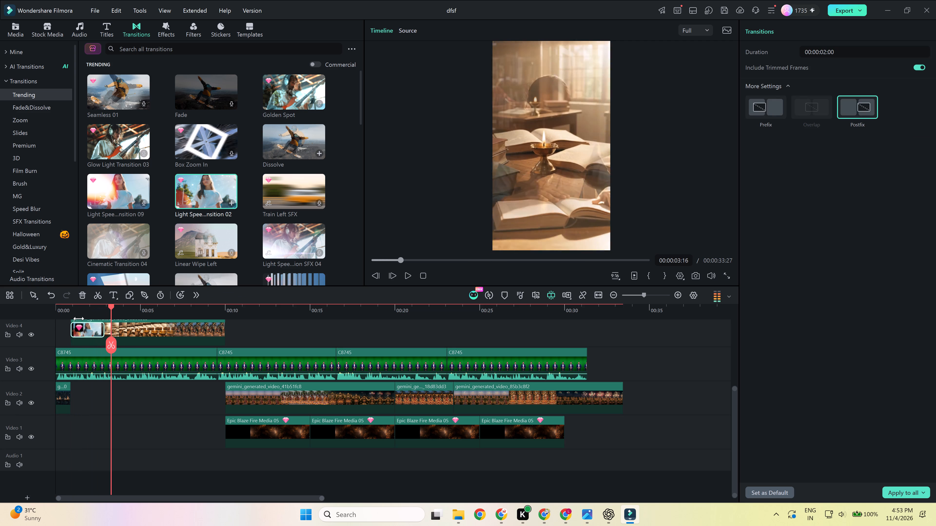
{"action": "left_click", "coordinate": [69, 312]}
{"action": "key", "text": "space"}
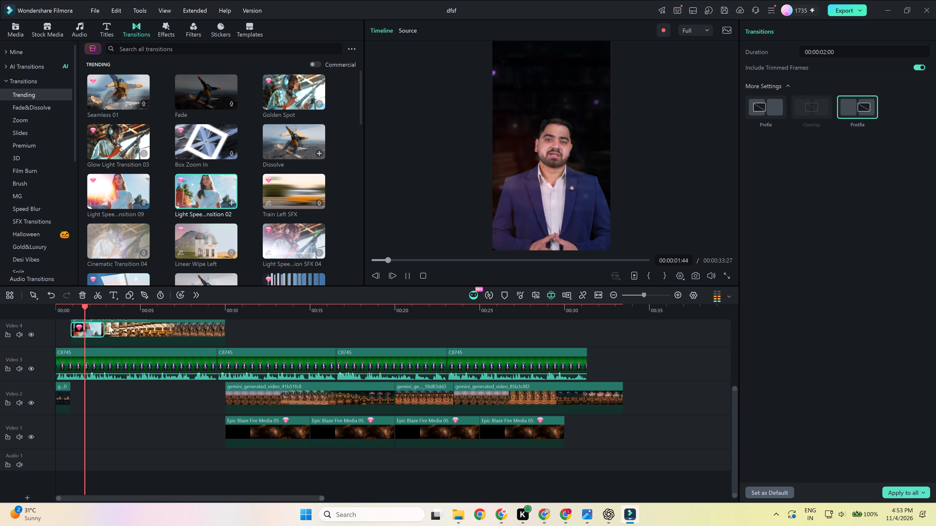
{"action": "key", "text": "space"}
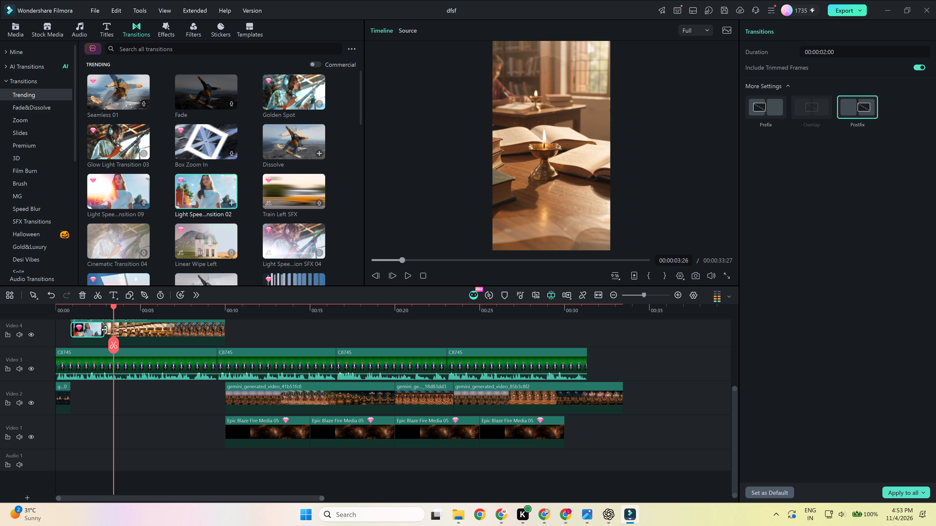
{"action": "left_click_drag", "start_coordinate": [103, 329], "coordinate": [92, 336]}
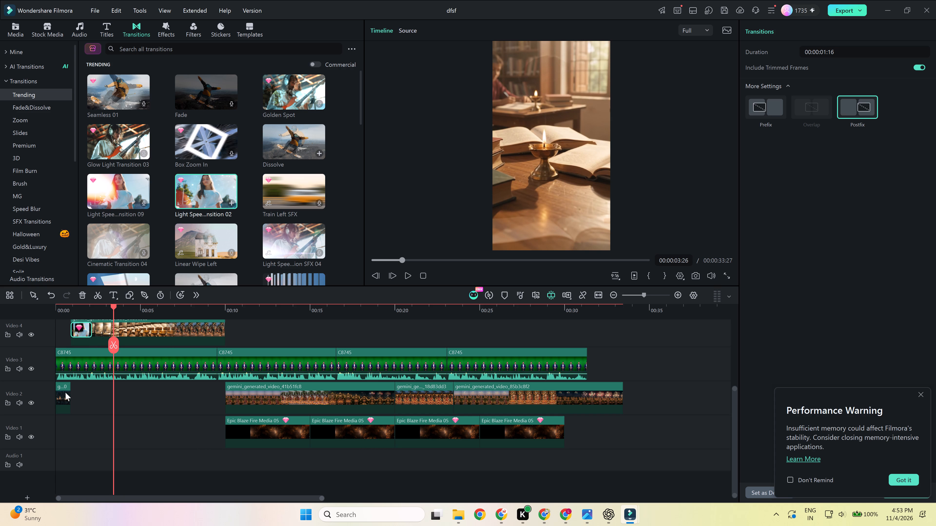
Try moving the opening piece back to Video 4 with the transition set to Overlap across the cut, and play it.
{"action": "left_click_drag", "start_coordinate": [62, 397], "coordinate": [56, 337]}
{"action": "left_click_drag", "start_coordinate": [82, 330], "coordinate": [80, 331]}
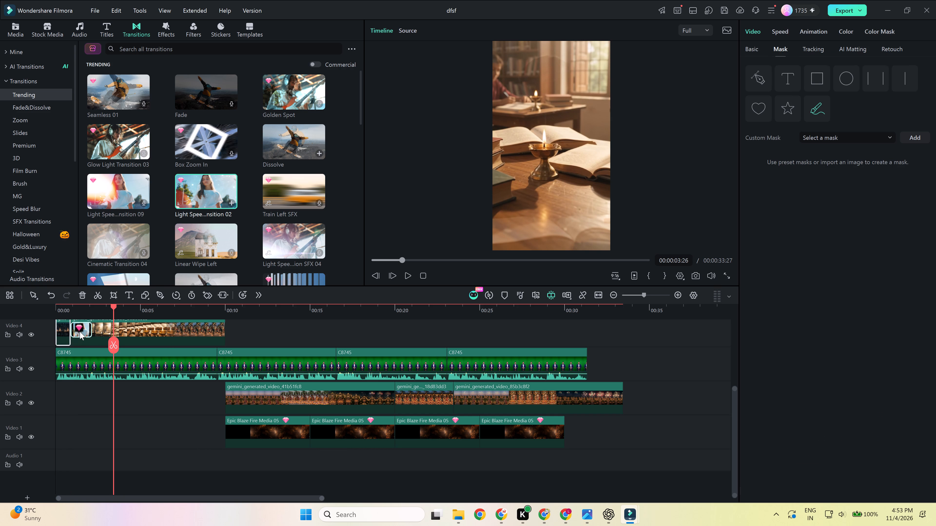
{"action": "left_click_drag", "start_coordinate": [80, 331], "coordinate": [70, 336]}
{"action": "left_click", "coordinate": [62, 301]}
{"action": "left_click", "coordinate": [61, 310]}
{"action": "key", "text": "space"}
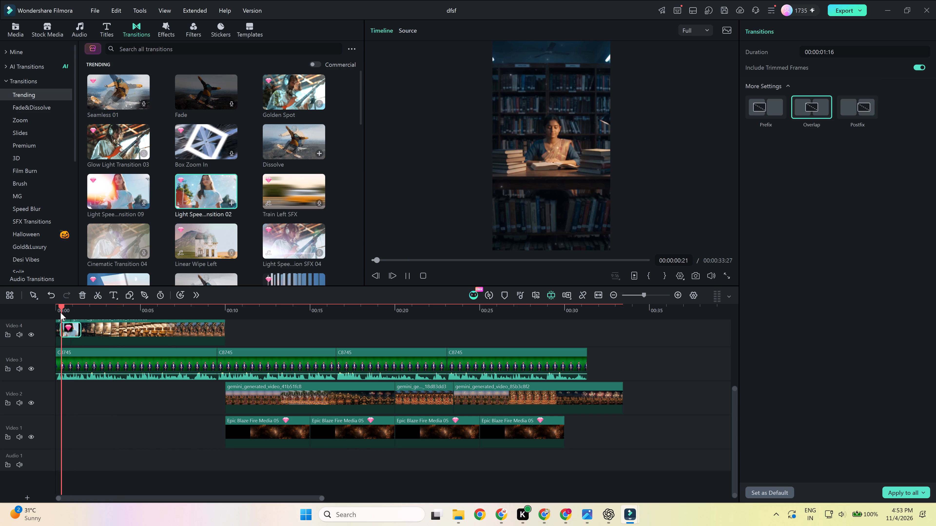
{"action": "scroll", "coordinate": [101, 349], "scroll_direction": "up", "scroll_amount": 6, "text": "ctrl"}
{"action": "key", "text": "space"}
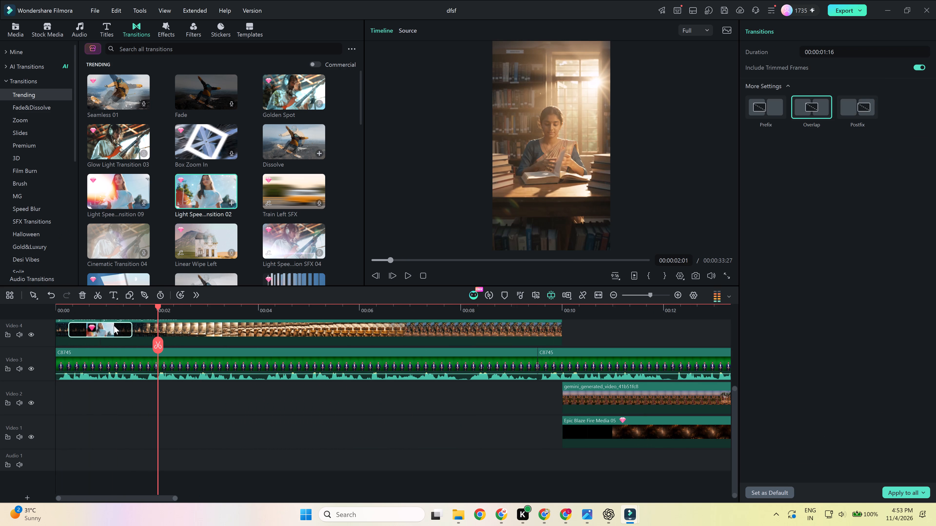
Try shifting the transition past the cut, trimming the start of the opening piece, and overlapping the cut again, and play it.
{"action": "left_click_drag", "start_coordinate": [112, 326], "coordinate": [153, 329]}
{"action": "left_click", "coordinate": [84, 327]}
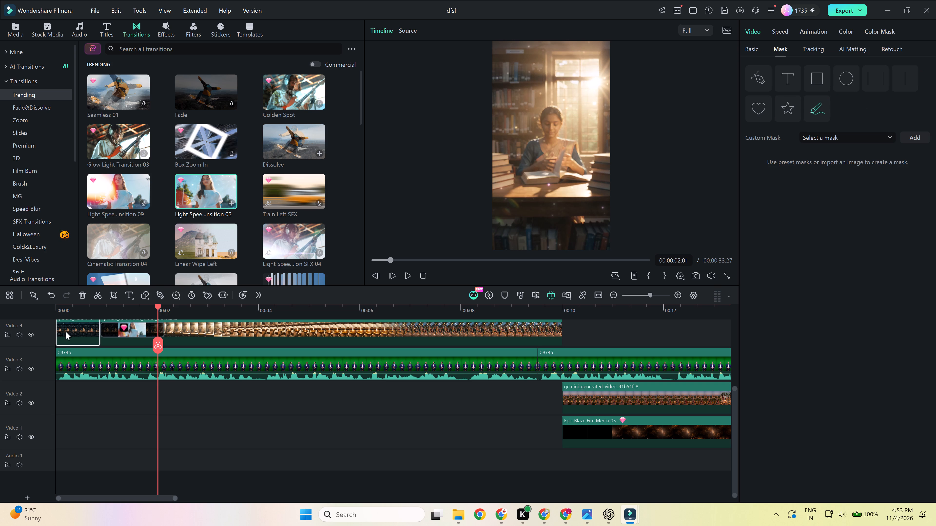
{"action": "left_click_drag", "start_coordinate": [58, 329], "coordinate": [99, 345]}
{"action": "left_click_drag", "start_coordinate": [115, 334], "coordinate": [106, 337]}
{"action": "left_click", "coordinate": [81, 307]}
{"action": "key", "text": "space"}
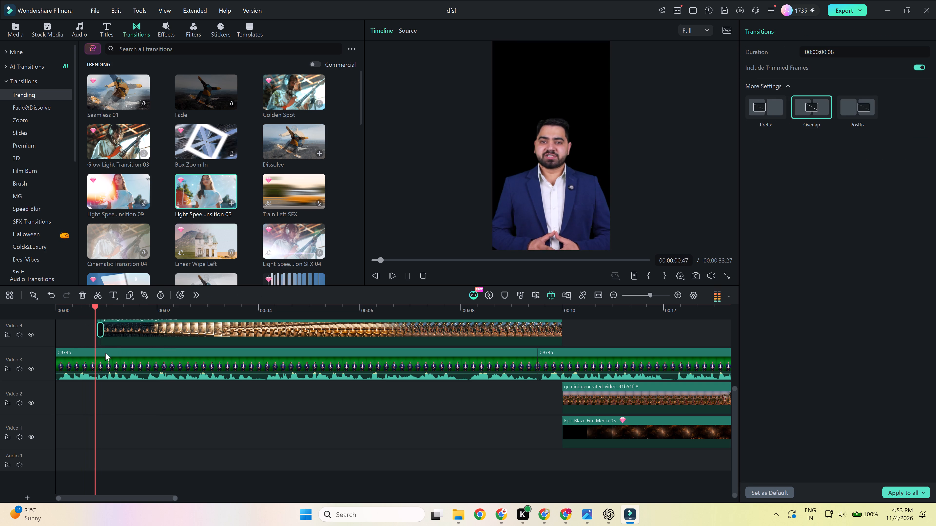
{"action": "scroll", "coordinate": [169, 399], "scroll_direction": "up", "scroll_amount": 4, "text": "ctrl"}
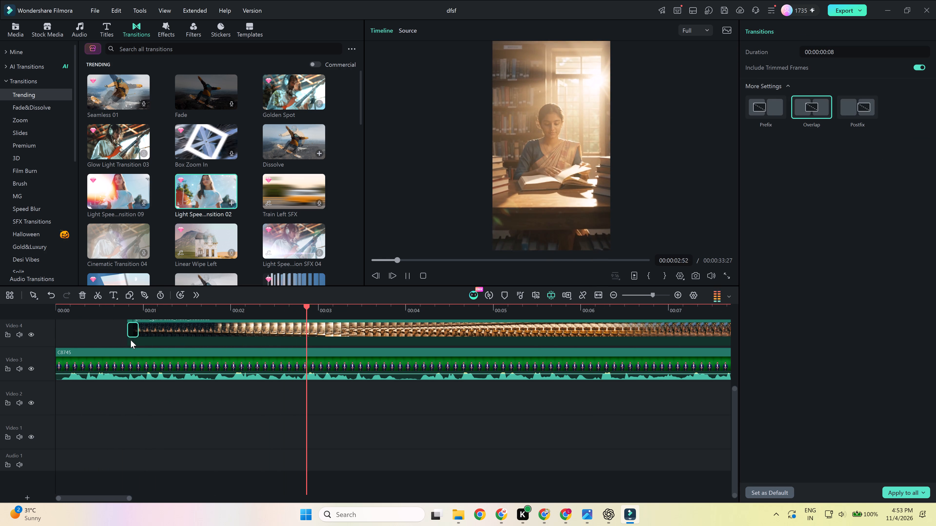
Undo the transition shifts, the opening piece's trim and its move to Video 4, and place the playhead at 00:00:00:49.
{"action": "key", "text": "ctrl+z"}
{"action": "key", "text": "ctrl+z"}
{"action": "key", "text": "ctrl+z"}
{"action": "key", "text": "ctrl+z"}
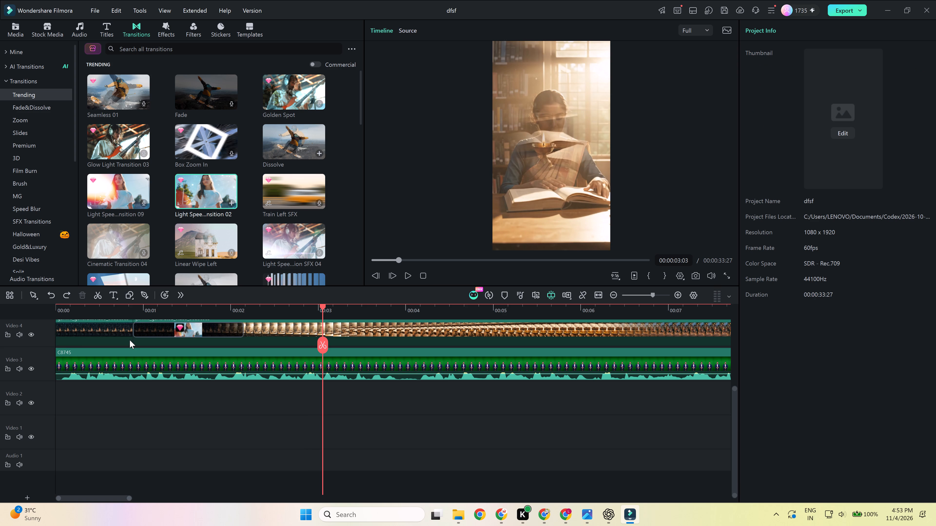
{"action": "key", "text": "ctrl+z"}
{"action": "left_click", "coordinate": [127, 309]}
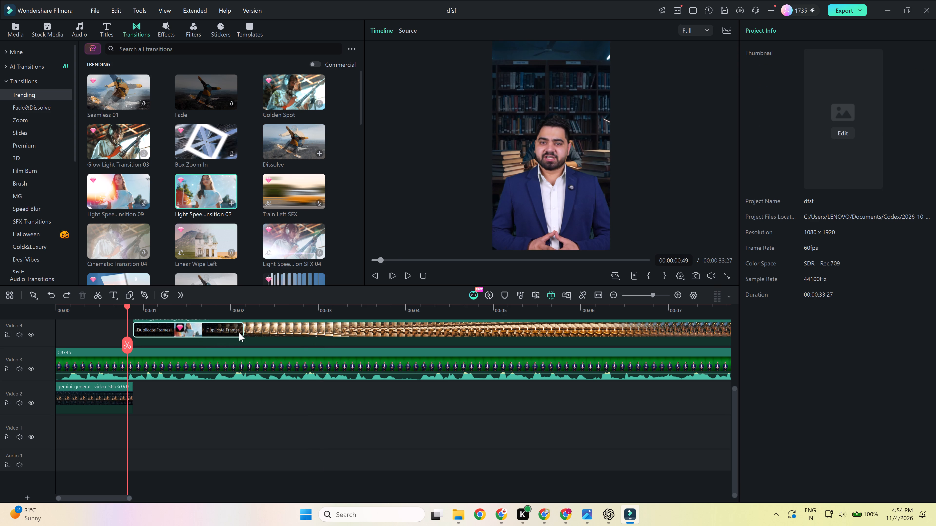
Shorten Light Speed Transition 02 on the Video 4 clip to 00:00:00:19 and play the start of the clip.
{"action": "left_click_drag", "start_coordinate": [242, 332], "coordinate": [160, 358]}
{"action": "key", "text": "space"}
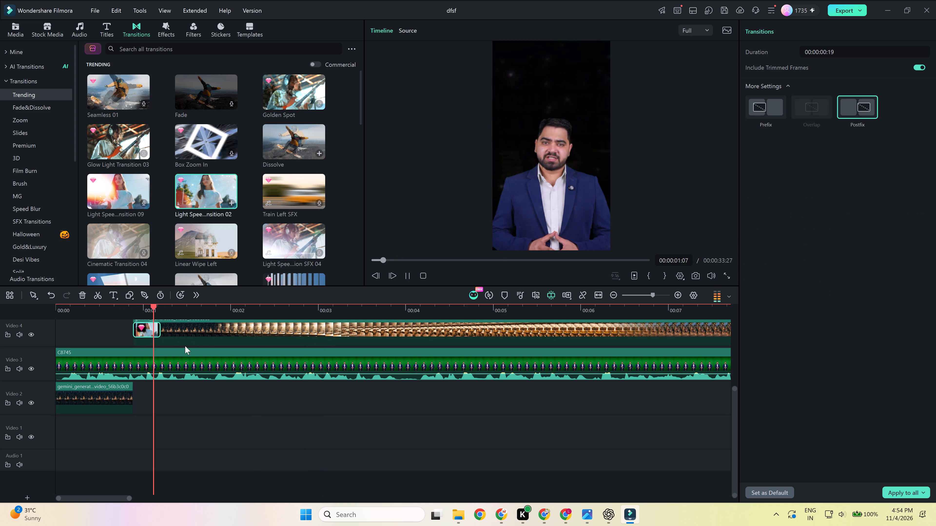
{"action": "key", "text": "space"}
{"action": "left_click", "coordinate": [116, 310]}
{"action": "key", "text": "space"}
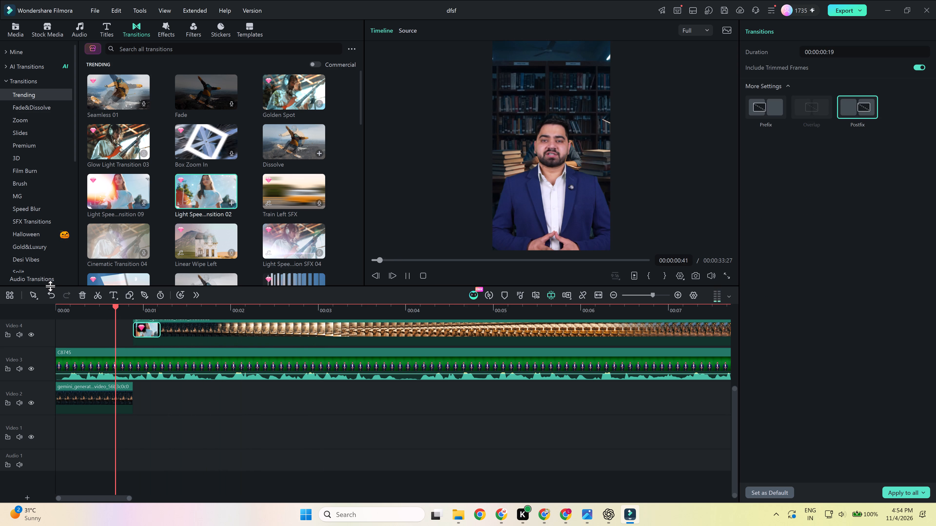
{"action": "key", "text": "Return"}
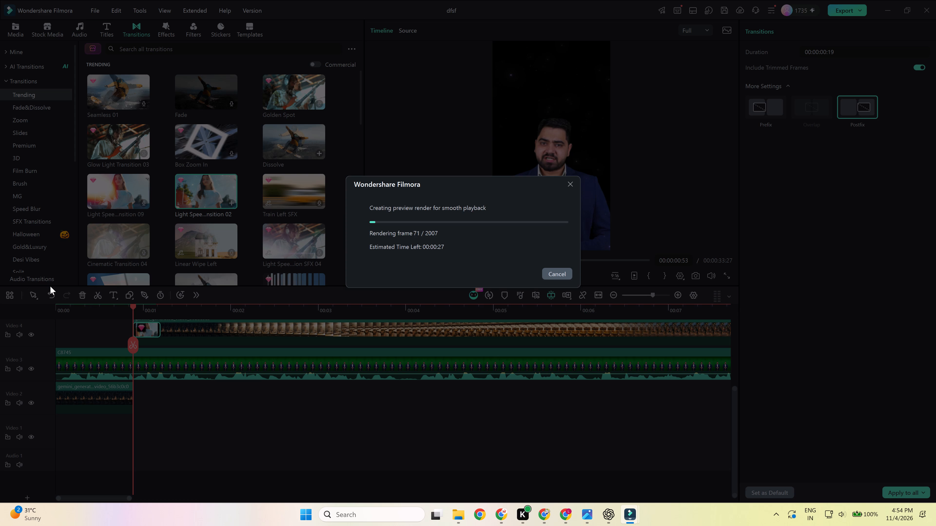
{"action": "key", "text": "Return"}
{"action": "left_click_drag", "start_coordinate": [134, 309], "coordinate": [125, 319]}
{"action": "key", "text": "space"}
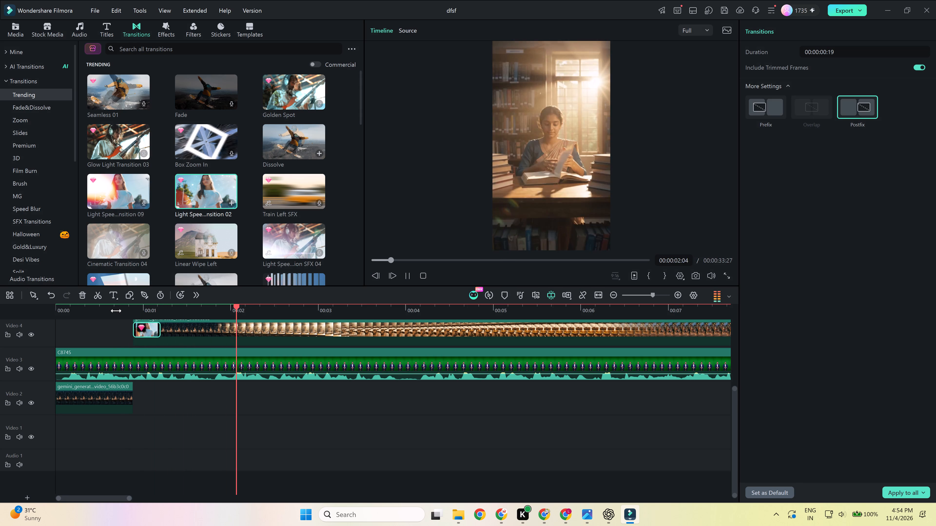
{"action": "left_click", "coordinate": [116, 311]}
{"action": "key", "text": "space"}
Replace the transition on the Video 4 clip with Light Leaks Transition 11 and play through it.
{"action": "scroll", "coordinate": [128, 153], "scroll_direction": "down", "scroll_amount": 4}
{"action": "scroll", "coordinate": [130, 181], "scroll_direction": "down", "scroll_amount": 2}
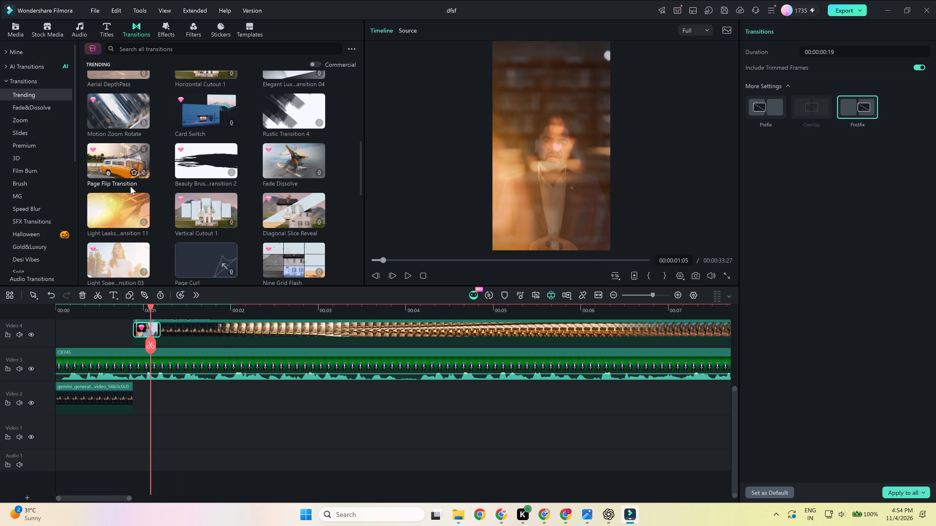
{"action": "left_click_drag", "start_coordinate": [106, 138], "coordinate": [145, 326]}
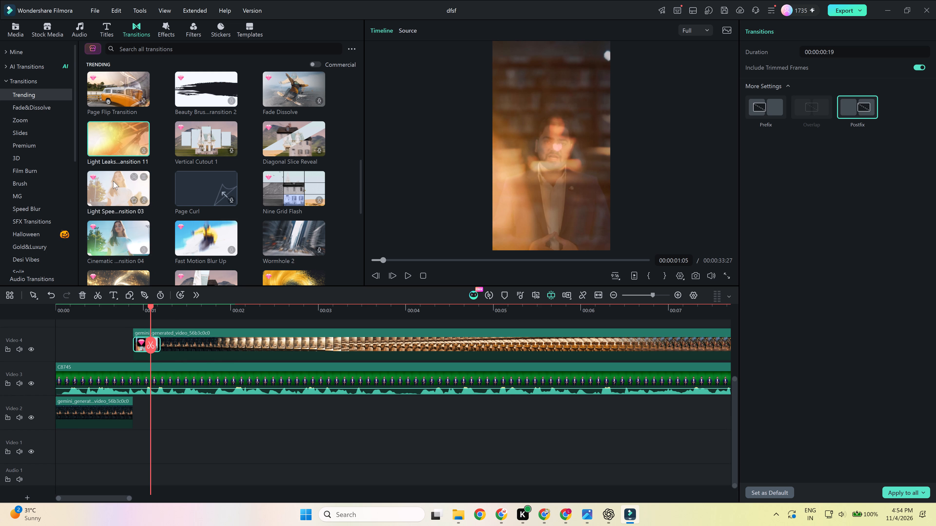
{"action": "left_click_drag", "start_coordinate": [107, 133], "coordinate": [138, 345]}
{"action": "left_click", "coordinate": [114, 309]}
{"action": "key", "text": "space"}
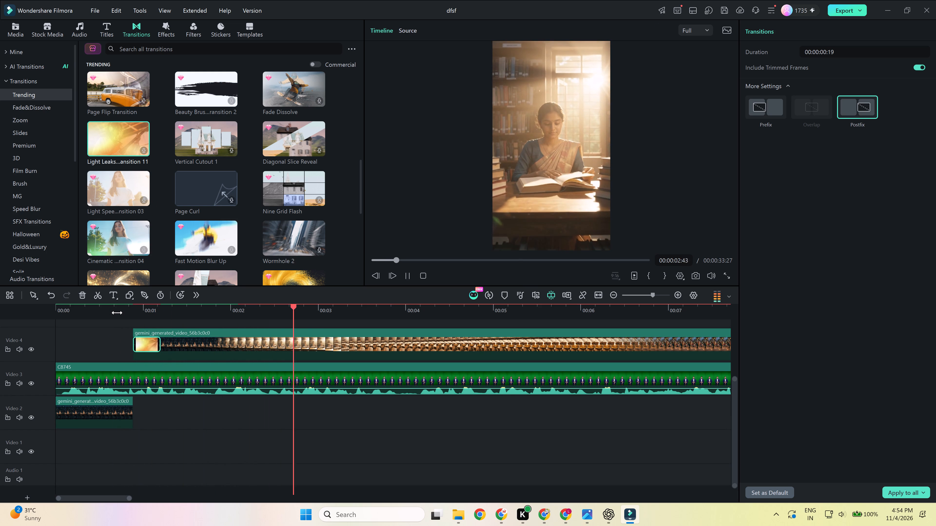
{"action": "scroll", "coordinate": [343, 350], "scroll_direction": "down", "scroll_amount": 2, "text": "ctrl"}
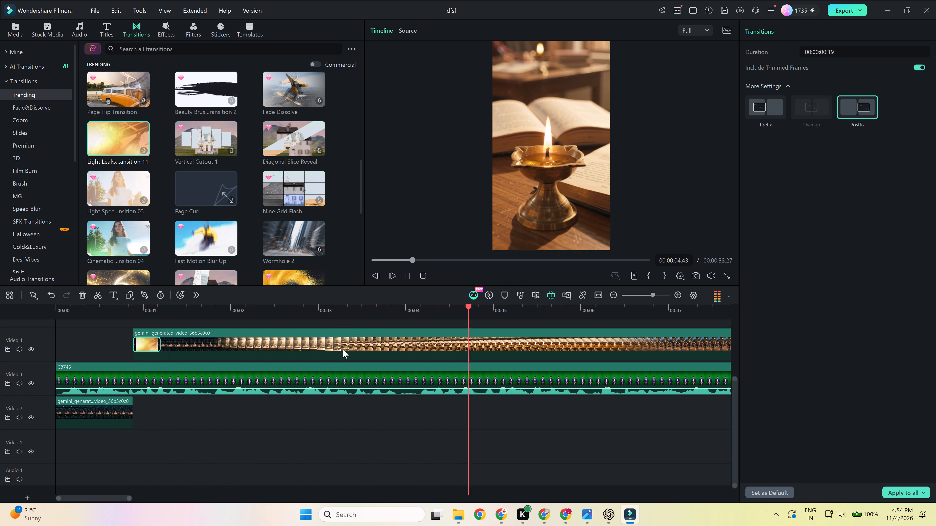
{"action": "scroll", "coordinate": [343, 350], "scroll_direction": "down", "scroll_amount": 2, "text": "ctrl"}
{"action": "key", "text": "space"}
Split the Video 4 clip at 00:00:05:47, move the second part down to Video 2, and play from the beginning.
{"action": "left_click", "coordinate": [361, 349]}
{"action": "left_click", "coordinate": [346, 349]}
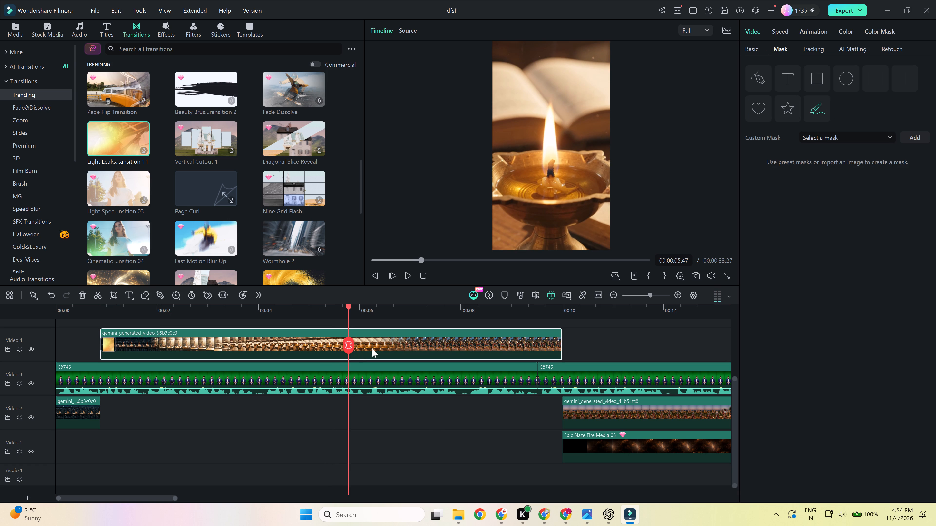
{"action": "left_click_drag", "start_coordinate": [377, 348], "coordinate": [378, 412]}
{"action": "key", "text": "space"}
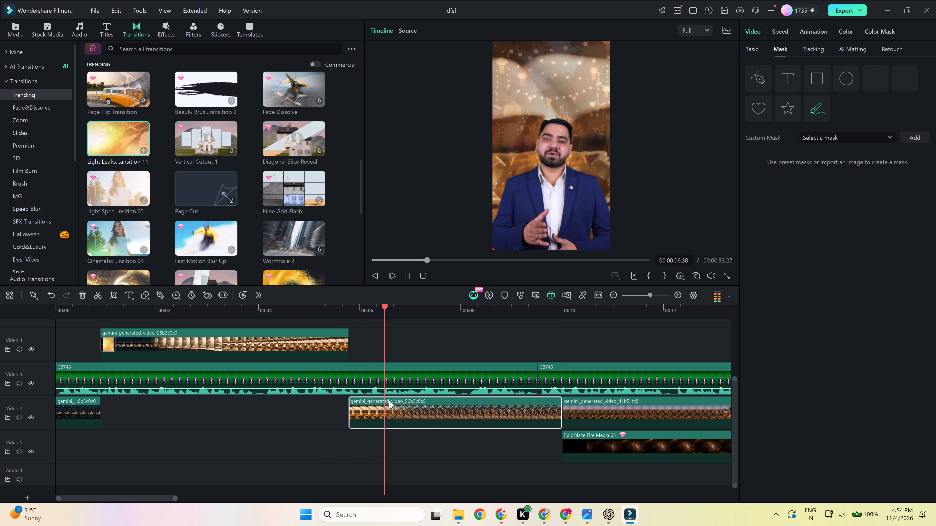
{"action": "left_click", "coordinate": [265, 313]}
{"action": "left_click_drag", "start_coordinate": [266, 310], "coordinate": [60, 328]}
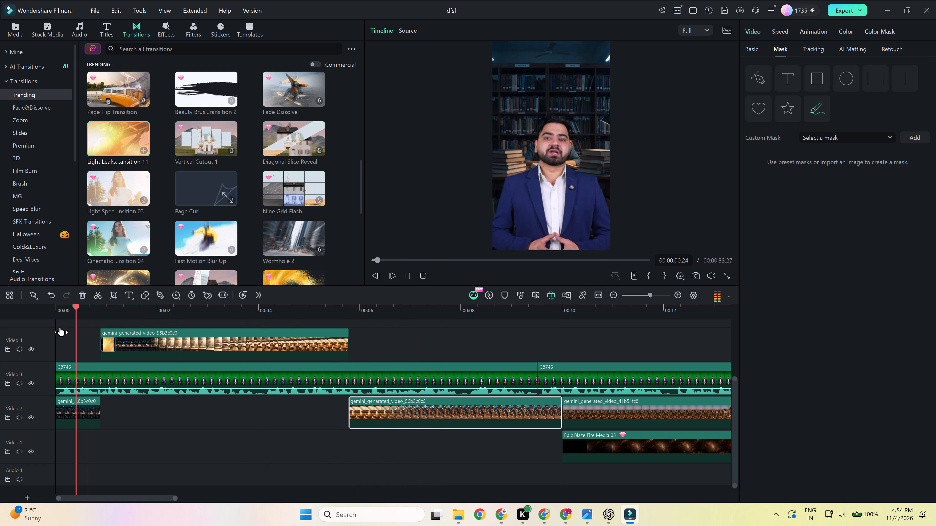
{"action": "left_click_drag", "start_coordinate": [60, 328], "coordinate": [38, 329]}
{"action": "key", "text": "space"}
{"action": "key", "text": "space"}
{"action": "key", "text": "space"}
Set the vertical position of the opening Gemini clip on Video 2 to 319.
{"action": "left_click", "coordinate": [84, 411]}
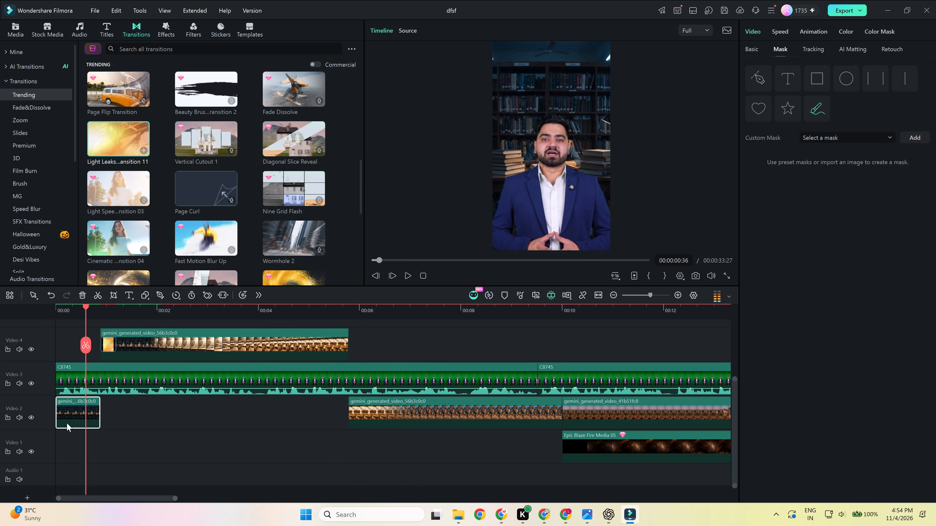
{"action": "left_click", "coordinate": [781, 35]}
{"action": "left_click", "coordinate": [743, 32]}
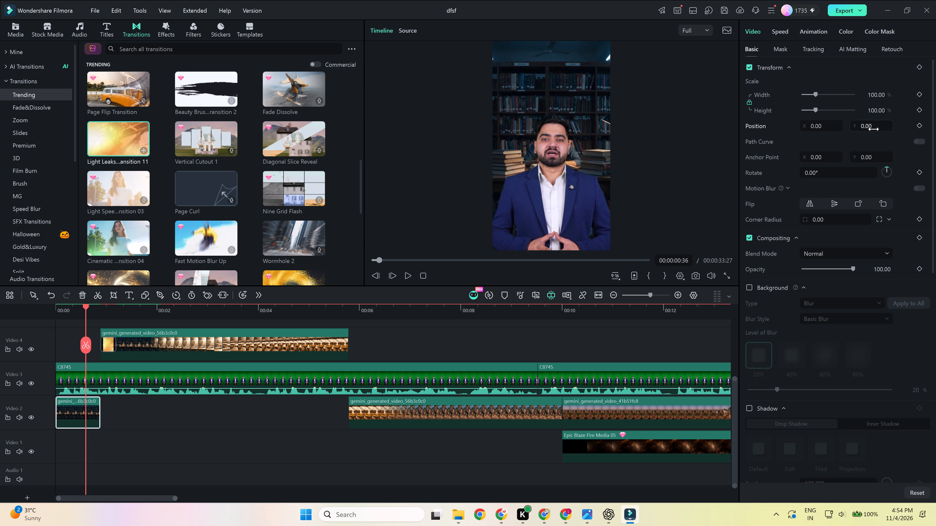
{"action": "left_click", "coordinate": [872, 129]}
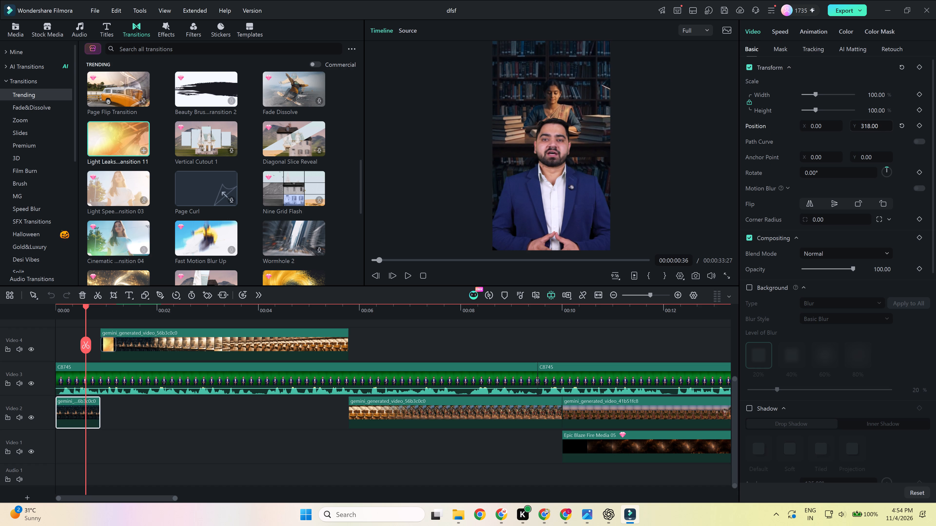
Delete the Video 4 clip, extend the opening Video 2 clip to the start of the next piece, and play it.
{"action": "left_click", "coordinate": [171, 349]}
{"action": "key", "text": "Delete"}
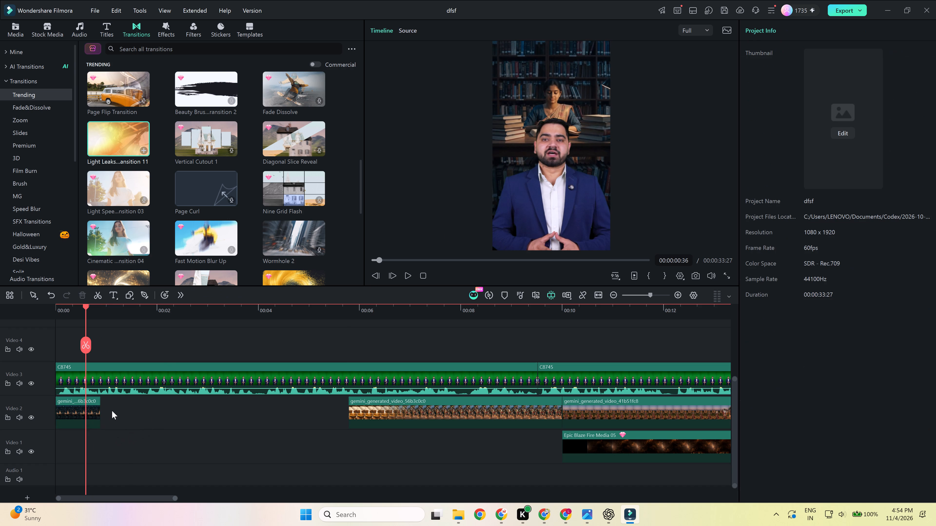
{"action": "left_click_drag", "start_coordinate": [99, 415], "coordinate": [403, 444]}
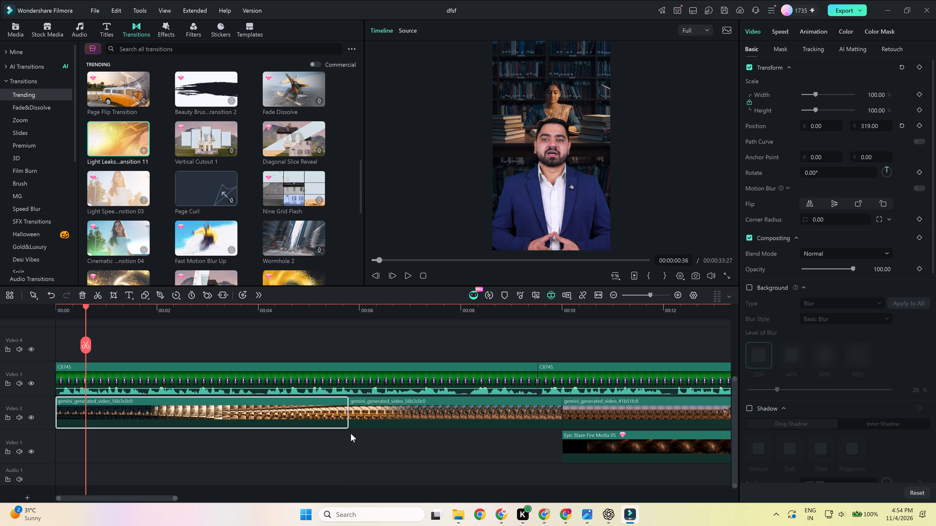
{"action": "key", "text": "space"}
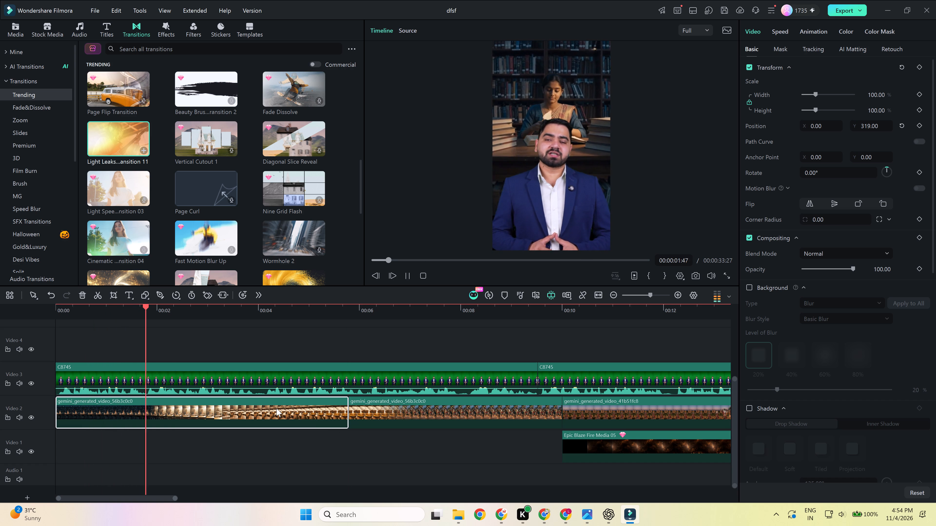
{"action": "key", "text": "space"}
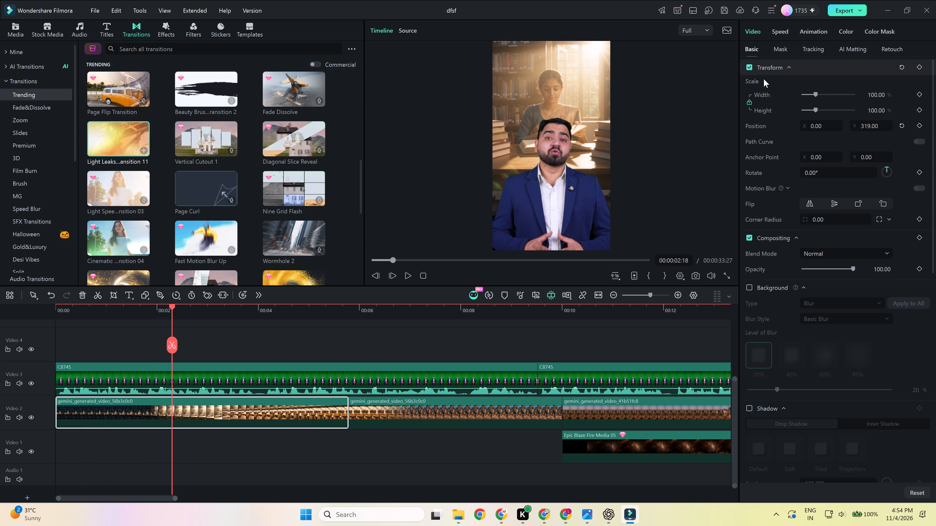
Delete the second Video 2 piece and extend the opening clip to the start of gemini_generated_video_41b51fc8.
{"action": "left_click", "coordinate": [394, 411]}
{"action": "key", "text": "Delete"}
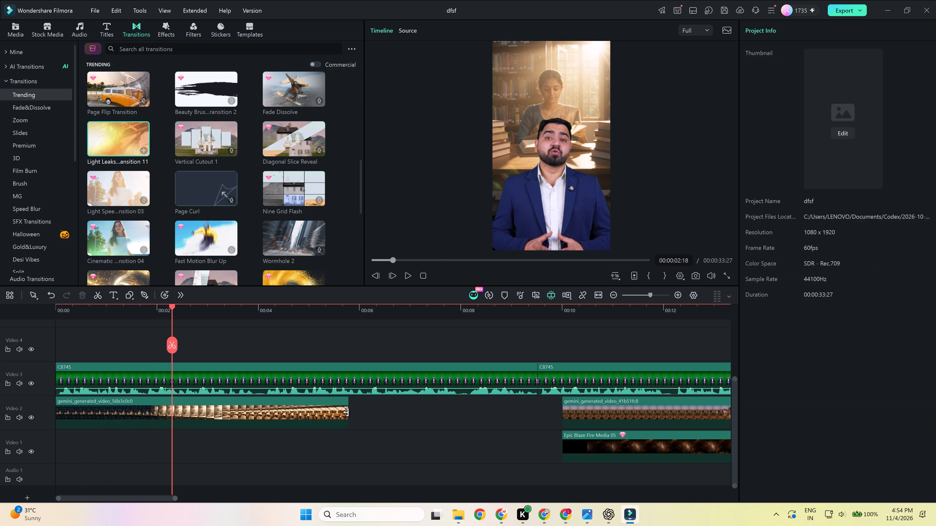
{"action": "left_click_drag", "start_coordinate": [346, 412], "coordinate": [569, 433]}
Add a Linear mask to the opening Video 2 clip, rotated -90° with blur strength 50, positioned at about X -40, Y -732.
{"action": "left_click", "coordinate": [526, 419]}
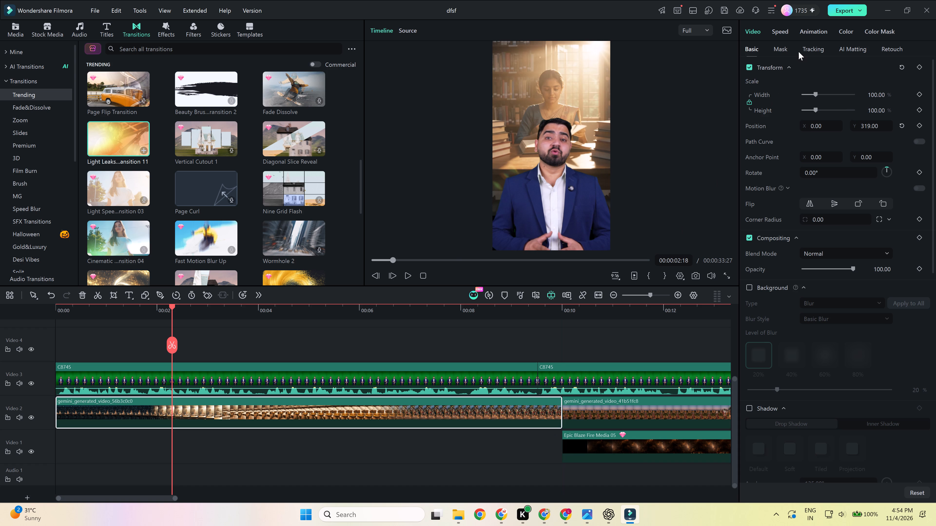
{"action": "left_click", "coordinate": [785, 48]}
{"action": "left_click", "coordinate": [910, 79]}
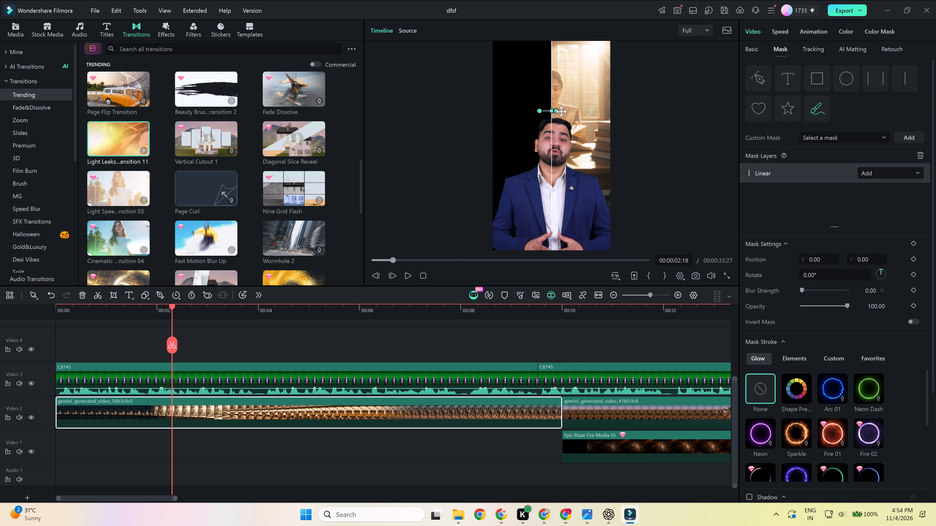
{"action": "left_click_drag", "start_coordinate": [556, 110], "coordinate": [560, 112]}
{"action": "left_click_drag", "start_coordinate": [538, 110], "coordinate": [558, 201]}
{"action": "left_click_drag", "start_coordinate": [553, 124], "coordinate": [548, 140]}
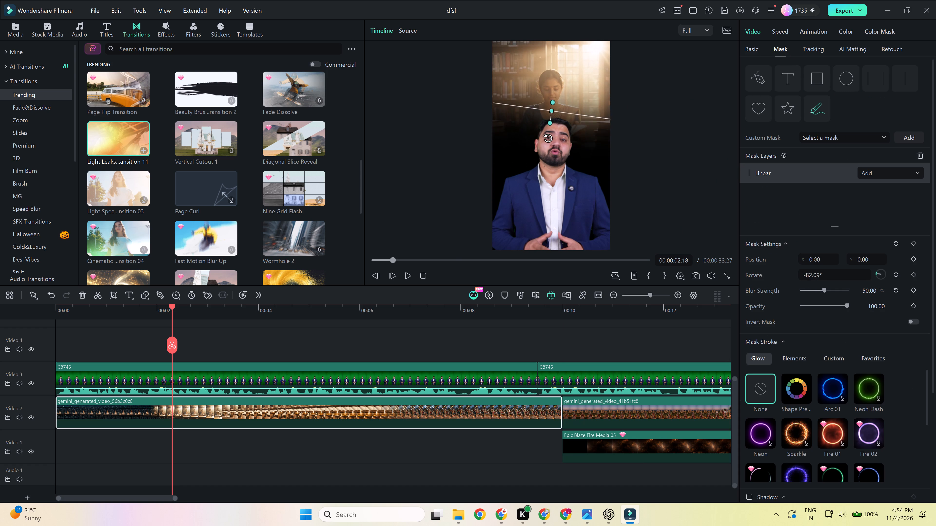
{"action": "left_click_drag", "start_coordinate": [548, 140], "coordinate": [549, 140]}
{"action": "left_click_drag", "start_coordinate": [550, 112], "coordinate": [546, 249]}
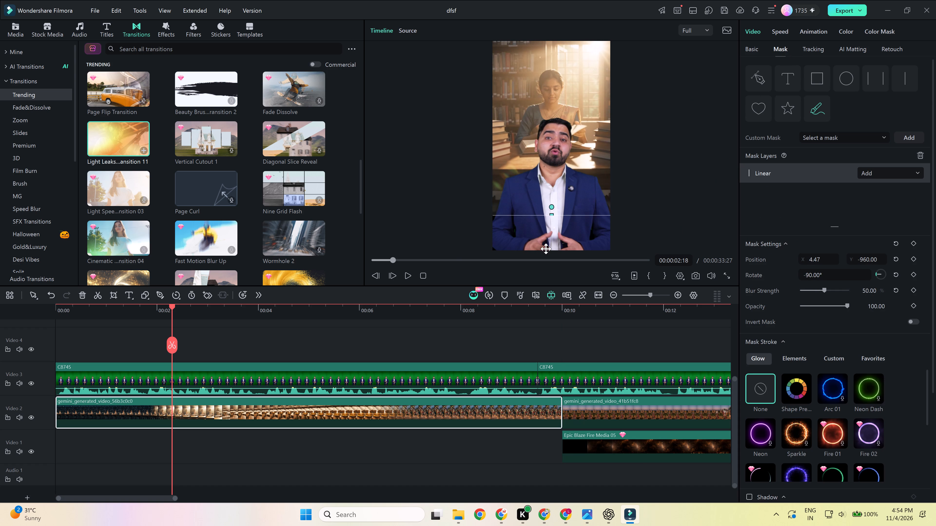
{"action": "left_click_drag", "start_coordinate": [546, 249], "coordinate": [545, 192]}
Play the composite through the later background clips and review the cuts between the Gemini videos on Video 2.
{"action": "key", "text": "space"}
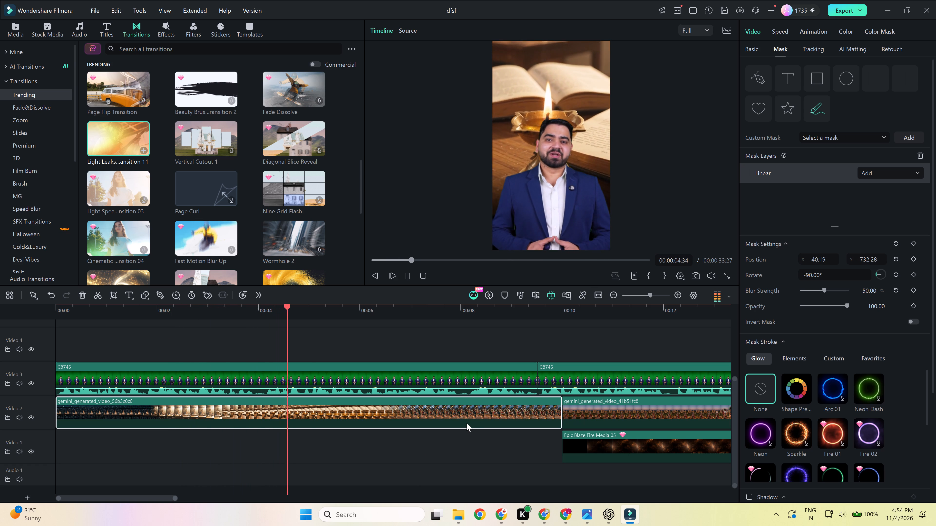
{"action": "scroll", "coordinate": [467, 423], "scroll_direction": "down", "scroll_amount": 1, "text": "ctrl"}
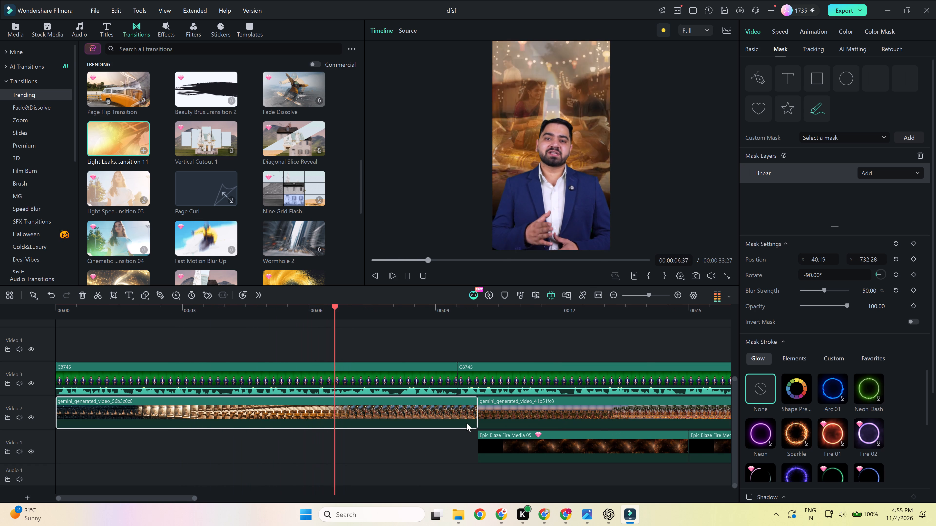
{"action": "scroll", "coordinate": [467, 423], "scroll_direction": "down", "scroll_amount": 3, "text": "ctrl"}
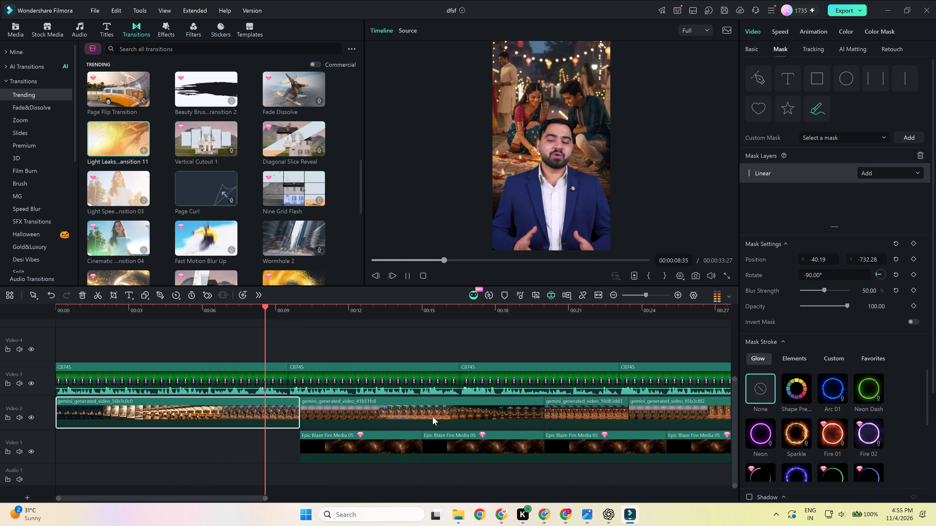
{"action": "key", "text": "space"}
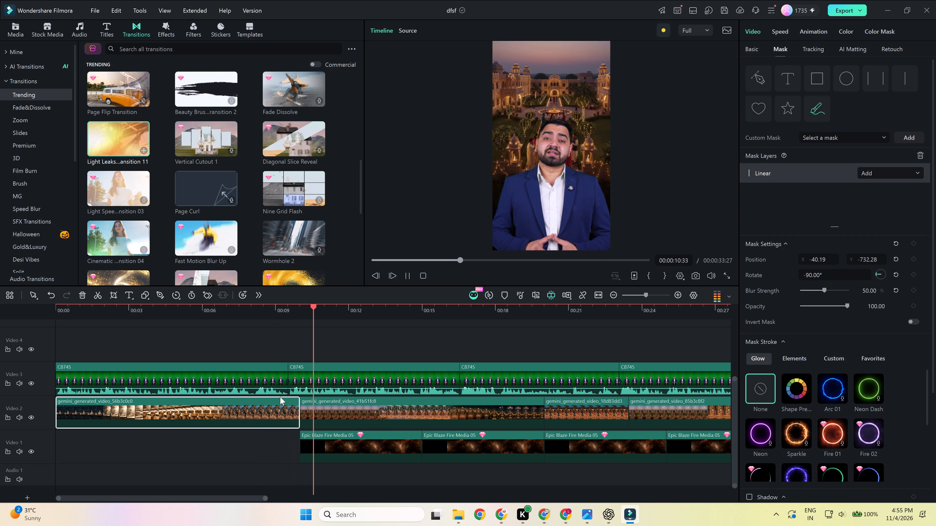
{"action": "left_click", "coordinate": [293, 307]}
{"action": "left_click", "coordinate": [282, 311]}
{"action": "key", "text": "space"}
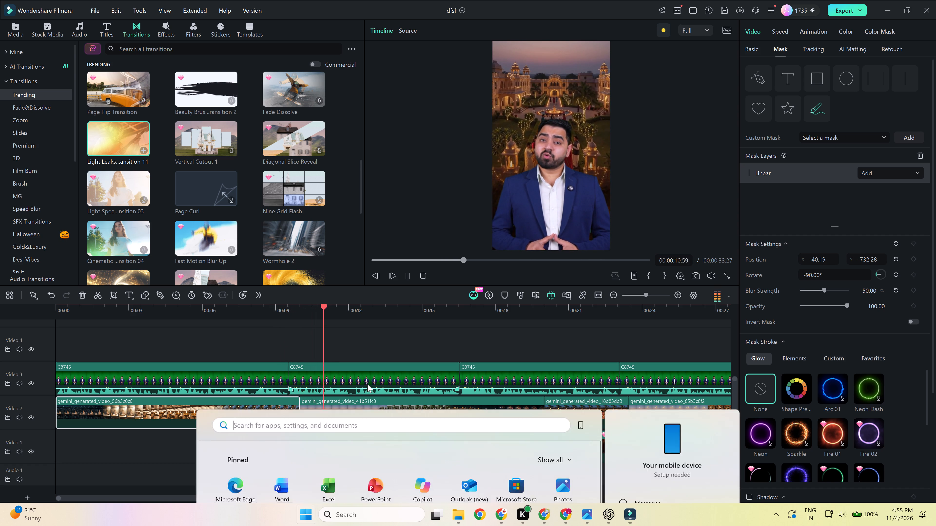
{"action": "left_click", "coordinate": [156, 458]}
{"action": "scroll", "coordinate": [325, 448], "scroll_direction": "down", "scroll_amount": 3, "text": "ctrl"}
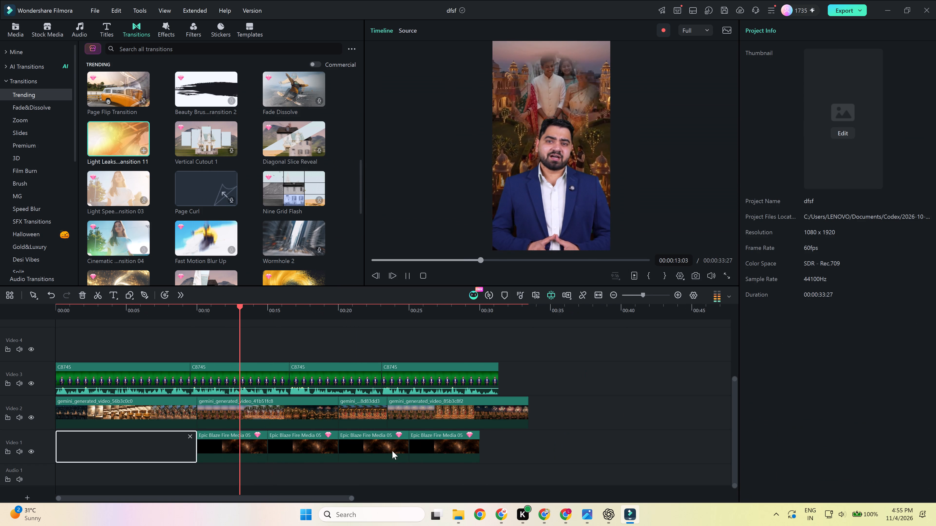
{"action": "left_click", "coordinate": [565, 450]}
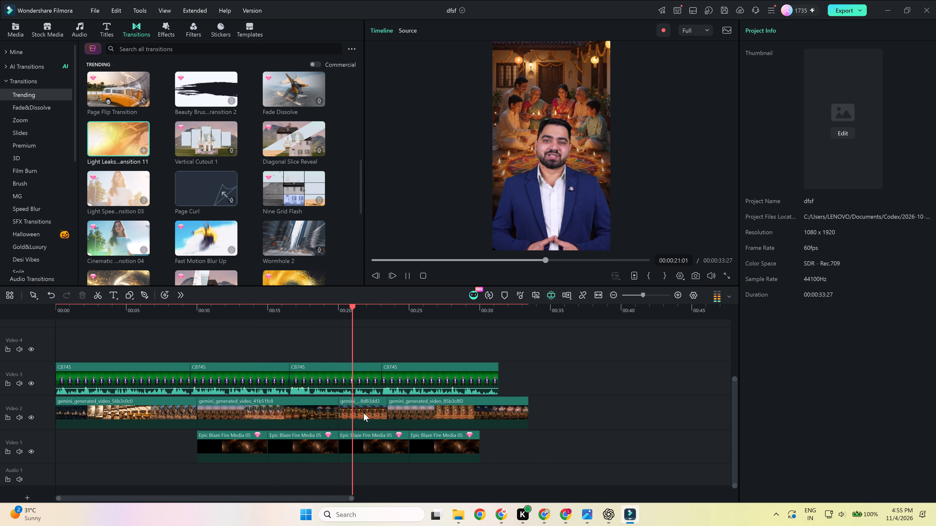
{"action": "left_click", "coordinate": [331, 306]}
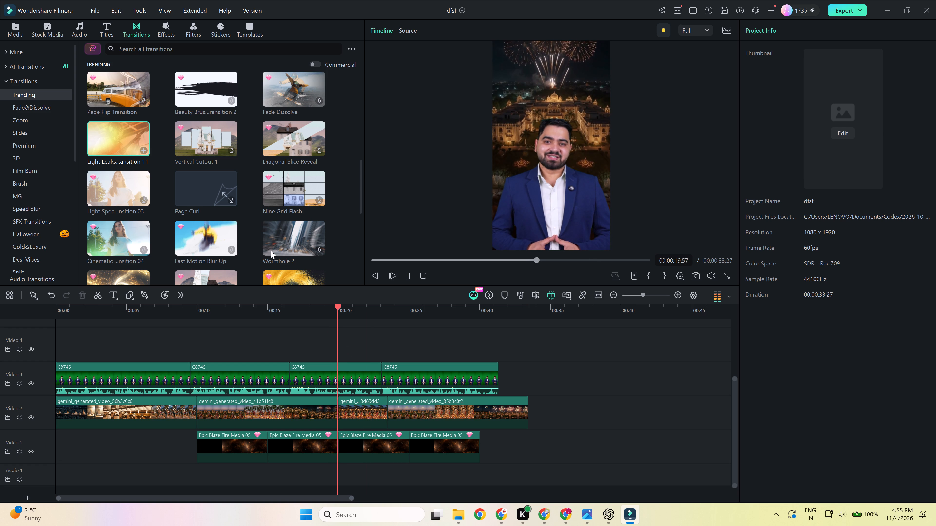
{"action": "key", "text": "space"}
Apply Light Speed Transition 02 at the cut after gemini_generated_video_41b51fc8 on Video 2, accept duplicate frames, and play across it.
{"action": "scroll", "coordinate": [160, 191], "scroll_direction": "up", "scroll_amount": 2}
{"action": "scroll", "coordinate": [185, 172], "scroll_direction": "up", "scroll_amount": 2}
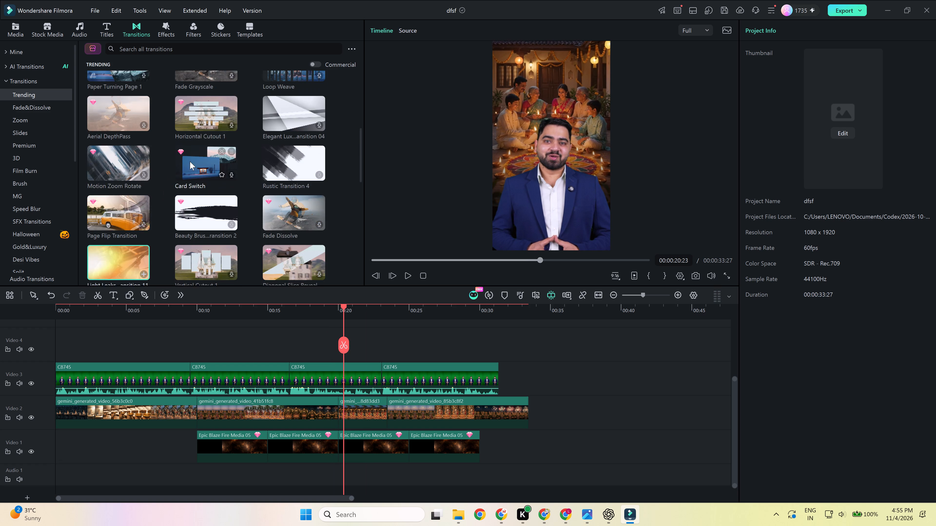
{"action": "scroll", "coordinate": [196, 167], "scroll_direction": "up", "scroll_amount": 2}
{"action": "left_click_drag", "start_coordinate": [198, 197], "coordinate": [340, 418]}
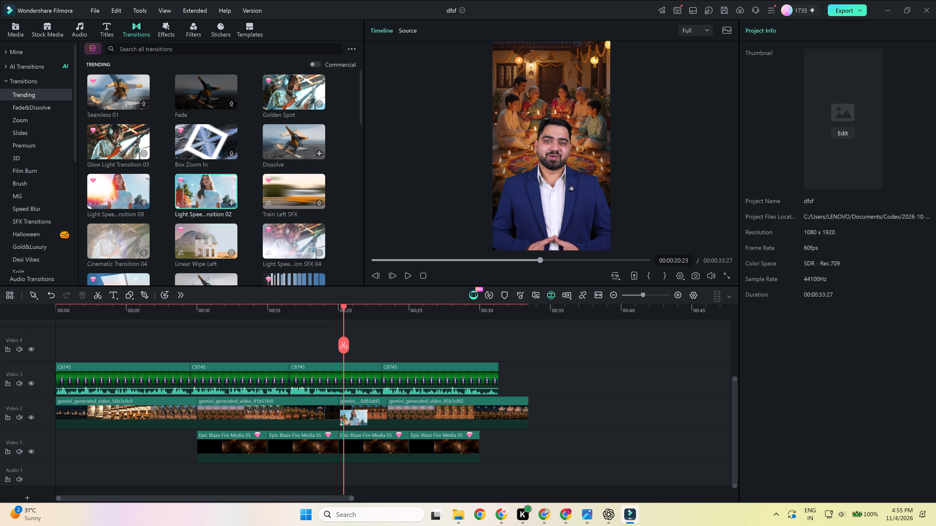
{"action": "left_click_drag", "start_coordinate": [340, 418], "coordinate": [340, 417]}
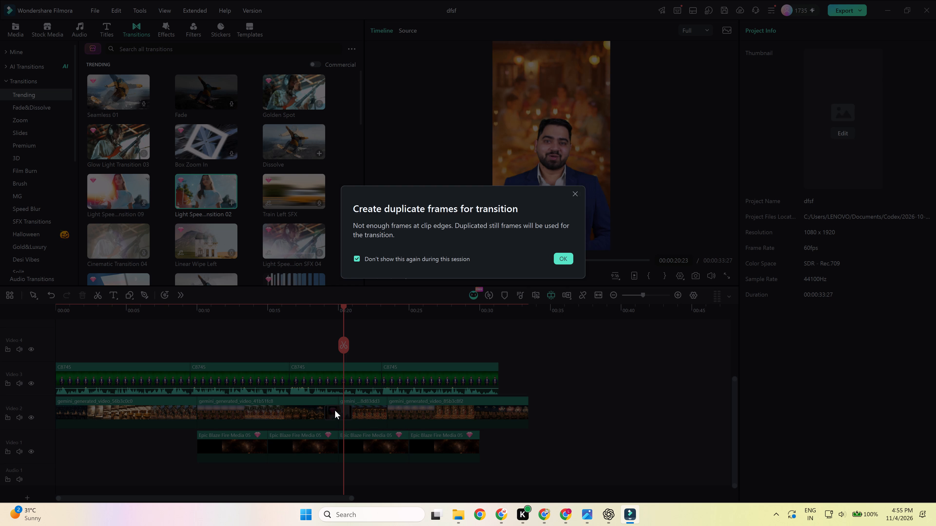
{"action": "left_click", "coordinate": [562, 258]}
{"action": "left_click", "coordinate": [315, 310]}
{"action": "key", "text": "space"}
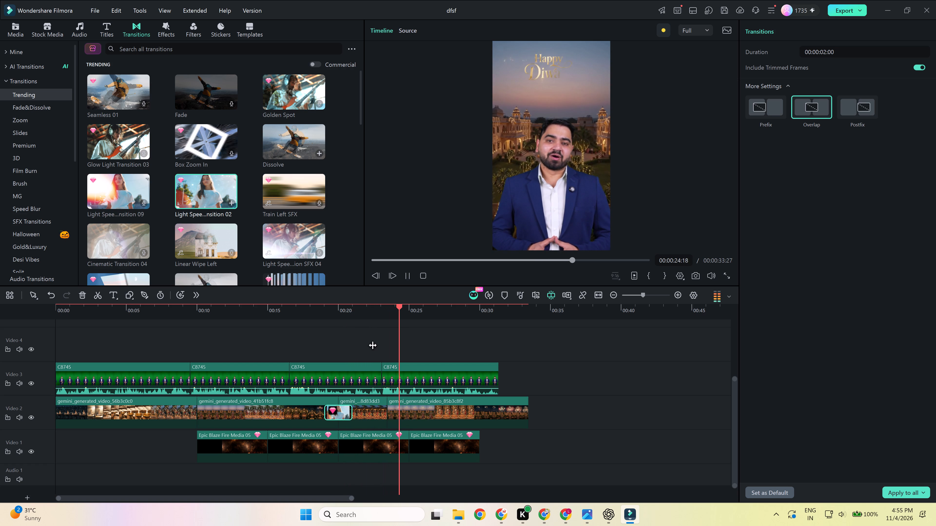
Delete the third C8745 piece on Video 3, closing the gap so the last piece follows directly.
{"action": "left_click", "coordinate": [293, 308]}
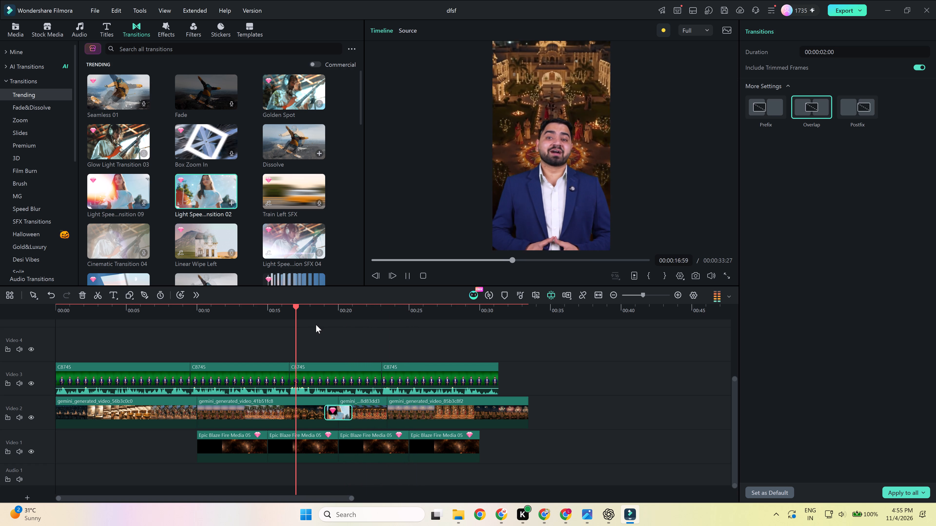
{"action": "left_click", "coordinate": [366, 381]}
{"action": "key", "text": "Delete"}
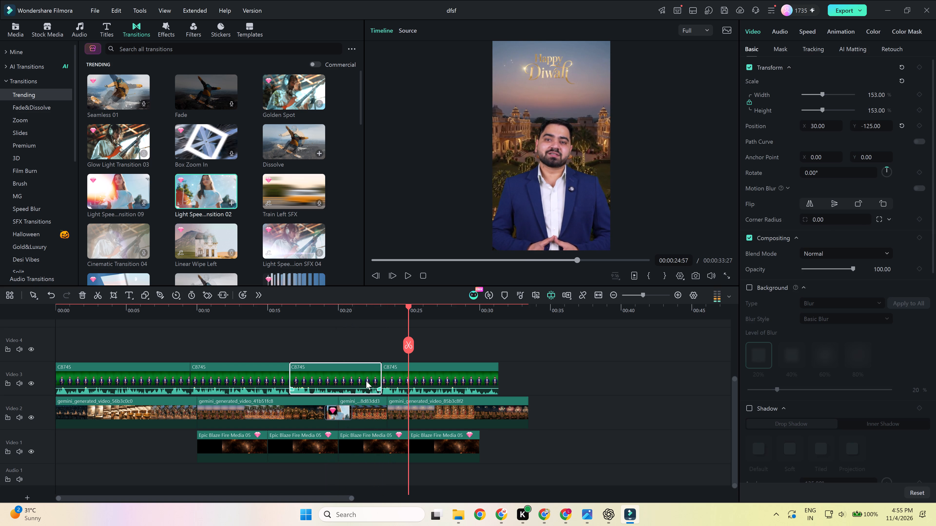
{"action": "left_click", "coordinate": [366, 381]}
{"action": "key", "text": "Delete"}
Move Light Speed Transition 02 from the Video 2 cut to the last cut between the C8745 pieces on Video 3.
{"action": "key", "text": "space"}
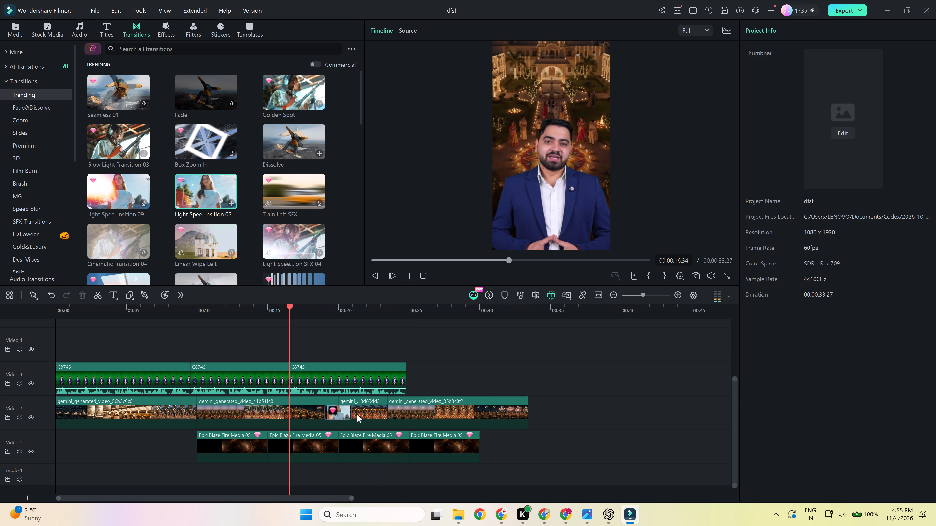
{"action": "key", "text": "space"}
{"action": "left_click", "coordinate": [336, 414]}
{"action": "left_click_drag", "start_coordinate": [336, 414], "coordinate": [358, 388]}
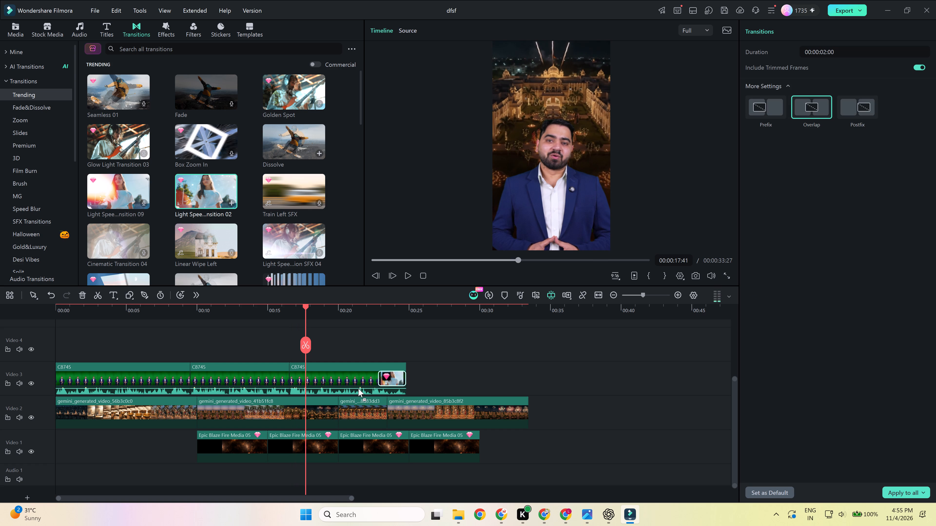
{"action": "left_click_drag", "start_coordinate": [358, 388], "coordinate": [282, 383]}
Trim the start of gemini_generated_video_41b51fc8 to leave about 5 seconds and move the clip to start at the first C8745 cut.
{"action": "left_click", "coordinate": [329, 415]}
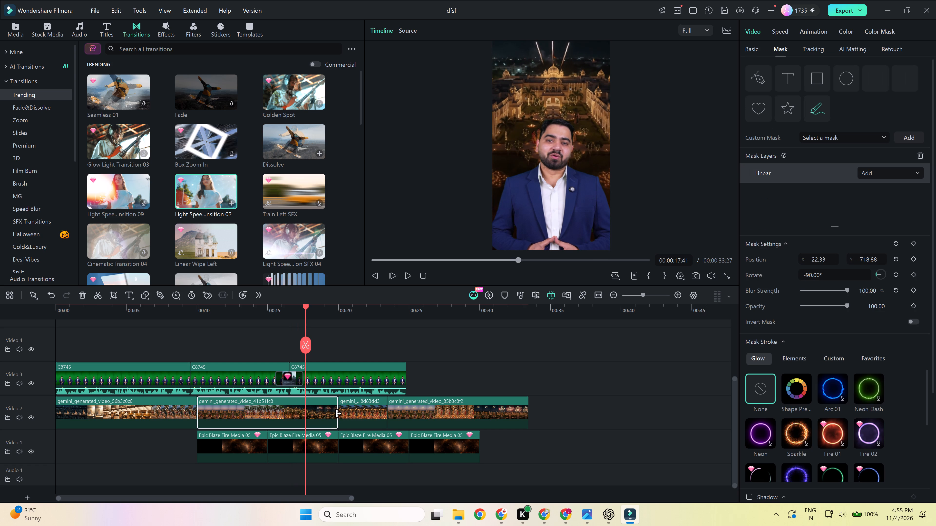
{"action": "left_click_drag", "start_coordinate": [336, 408], "coordinate": [342, 417]}
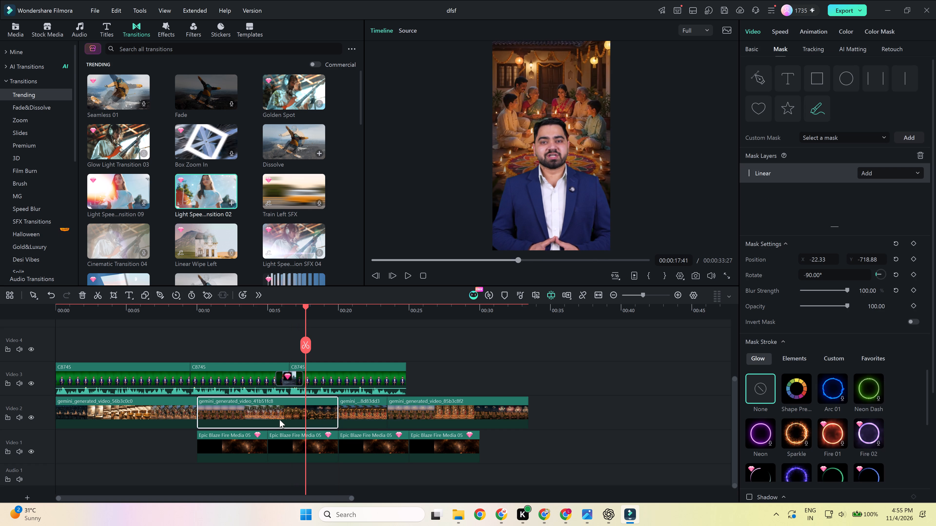
{"action": "left_click_drag", "start_coordinate": [199, 405], "coordinate": [293, 426]}
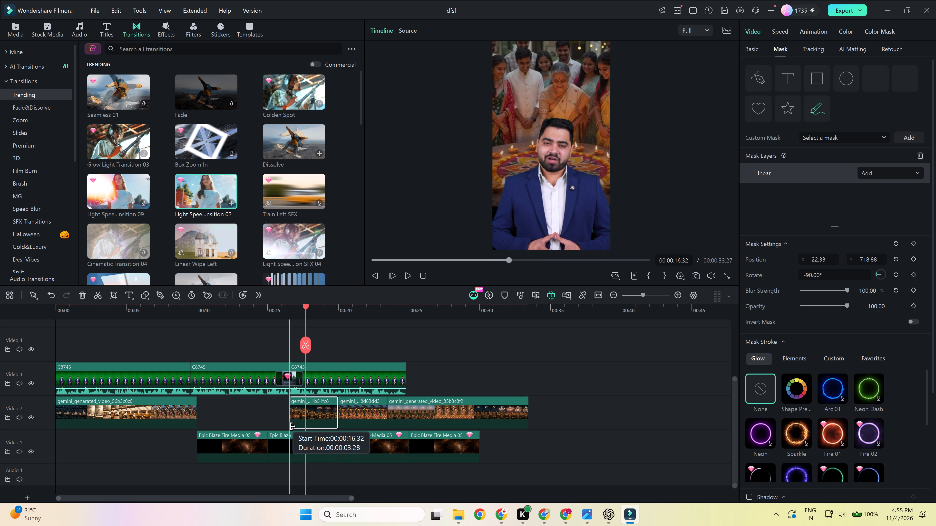
{"action": "left_click_drag", "start_coordinate": [293, 426], "coordinate": [267, 416]}
{"action": "left_click_drag", "start_coordinate": [289, 417], "coordinate": [215, 412]}
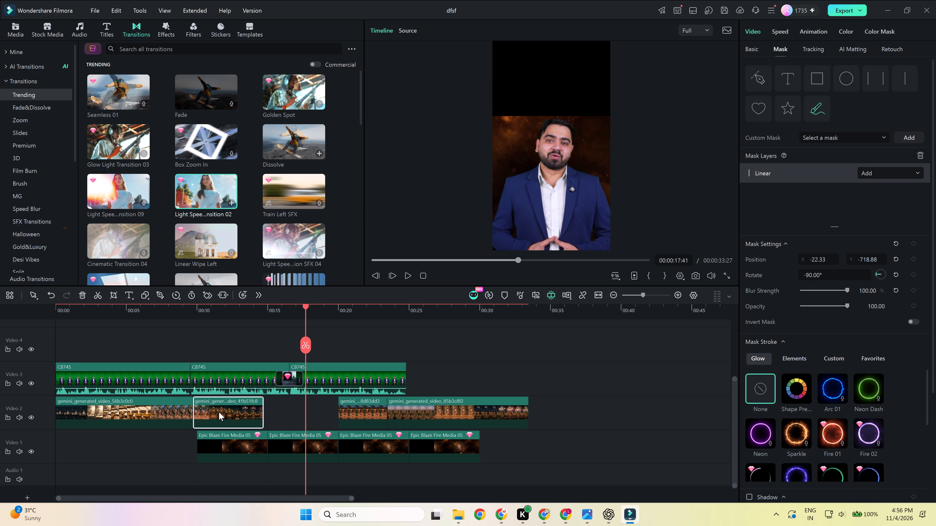
{"action": "left_click_drag", "start_coordinate": [220, 412], "coordinate": [216, 414]}
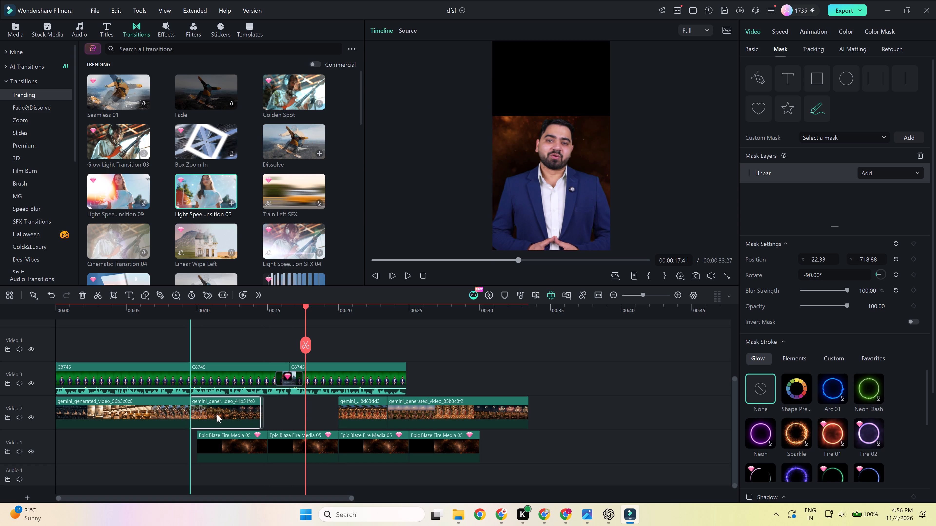
Set the short third Gemini clip aside and close up the last one after gemini_generated_video_41b51fc8, ending level with the C8745 footage.
{"action": "left_click_drag", "start_coordinate": [355, 415], "coordinate": [609, 403]}
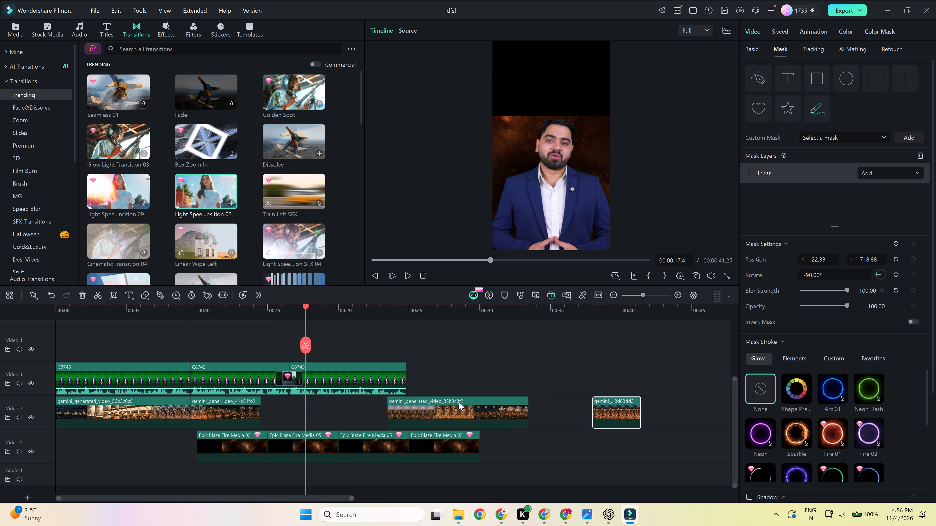
{"action": "left_click_drag", "start_coordinate": [456, 411], "coordinate": [332, 418]}
{"action": "left_click_drag", "start_coordinate": [254, 414], "coordinate": [257, 417]}
{"action": "left_click_drag", "start_coordinate": [194, 415], "coordinate": [190, 421]}
Delete the four Epic Blaze Fire Media 05 clips on Video 1 and the stray short Gemini clip on Video 2.
{"action": "left_click_drag", "start_coordinate": [214, 472], "coordinate": [478, 442]}
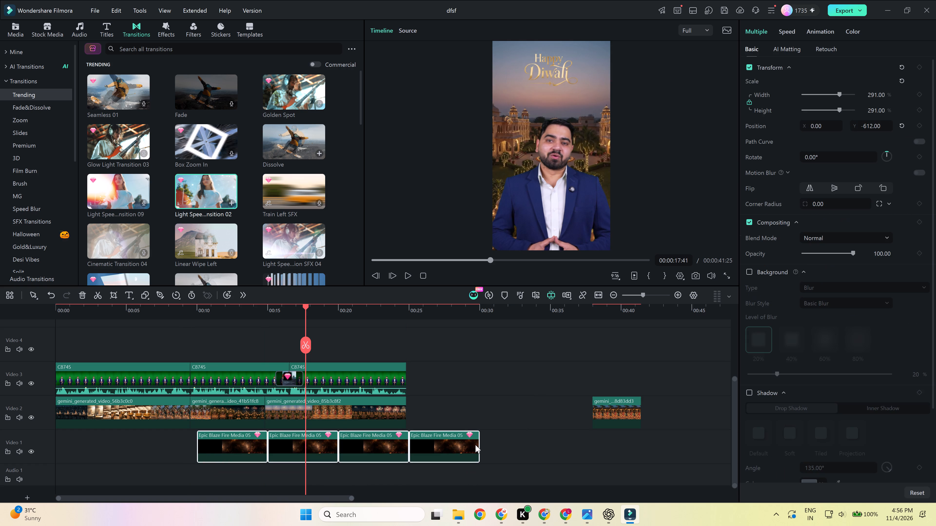
{"action": "key", "text": "Delete"}
{"action": "left_click", "coordinate": [603, 413]}
{"action": "key", "text": "Delete"}
Move Light Speed Transition 02 to the cut between gemini_generated_video_41b51fc8 and the last Gemini clip on Video 2, and play across it.
{"action": "left_click", "coordinate": [219, 310]}
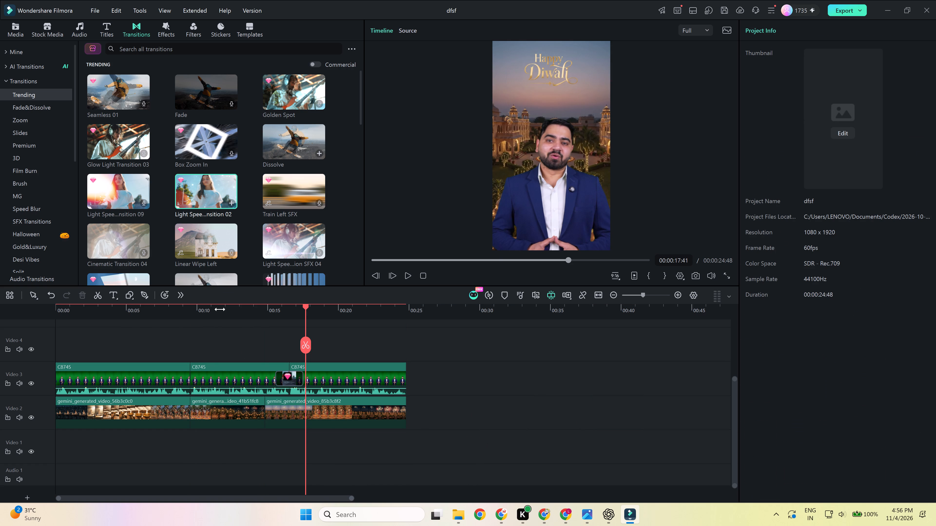
{"action": "key", "text": "space"}
{"action": "key", "text": "space"}
{"action": "left_click_drag", "start_coordinate": [289, 378], "coordinate": [267, 407]}
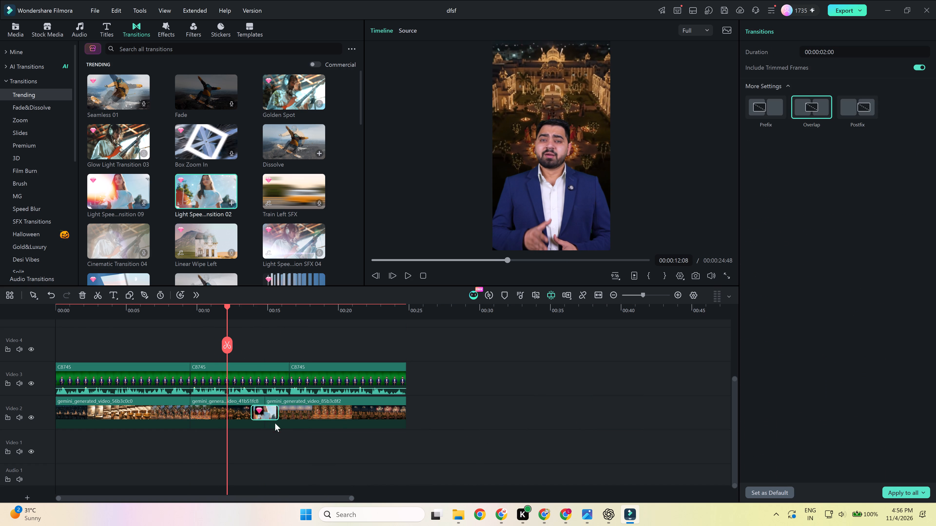
{"action": "key", "text": "space"}
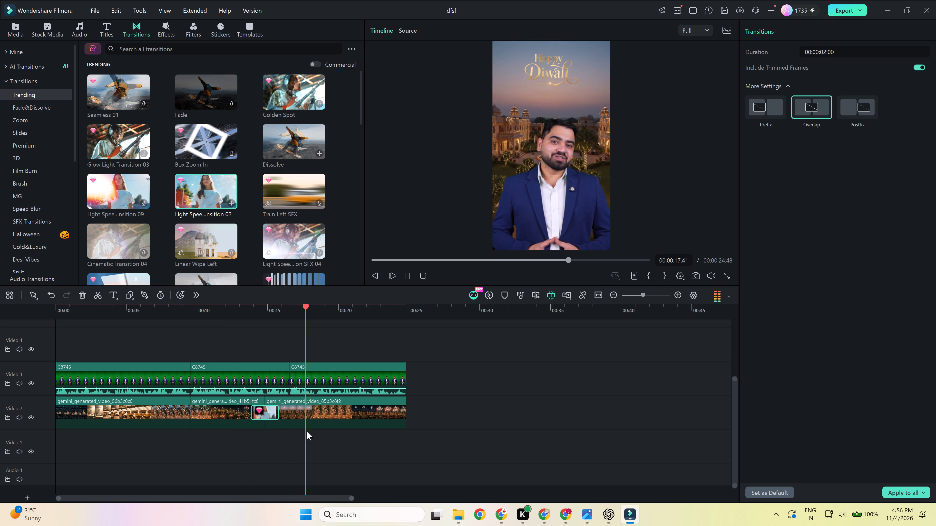
{"action": "key", "text": "space"}
Render the timeline preview and play the composite from the start to review the opening and the first background change.
{"action": "key", "text": "Return"}
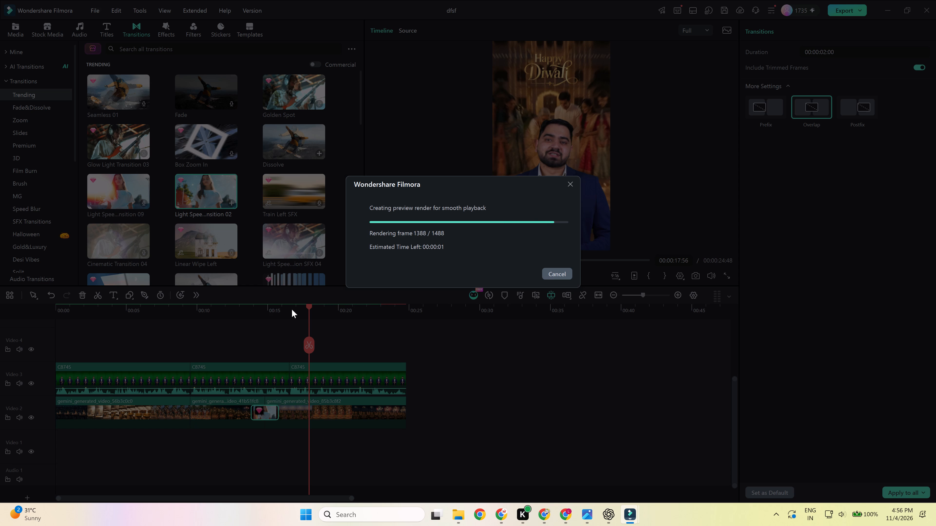
{"action": "left_click_drag", "start_coordinate": [310, 309], "coordinate": [78, 326]}
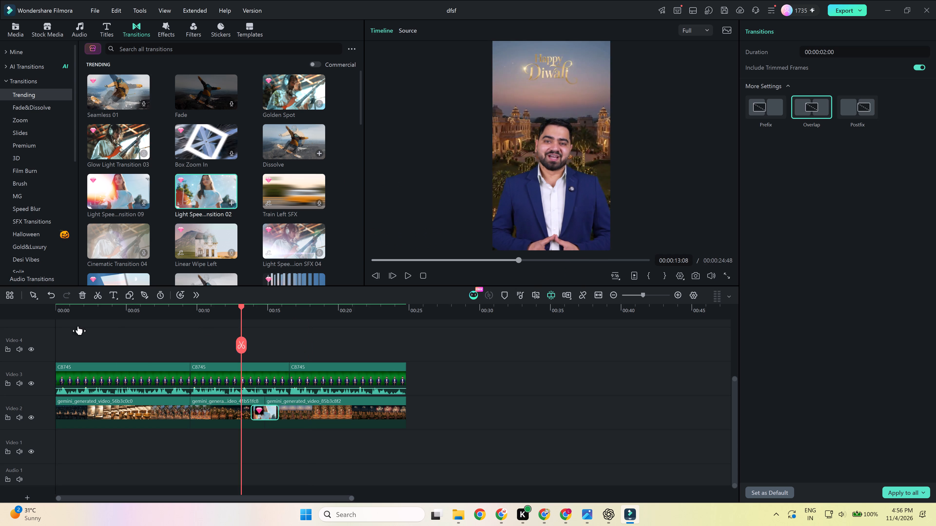
{"action": "left_click_drag", "start_coordinate": [78, 326], "coordinate": [0, 329]}
{"action": "key", "text": "space"}
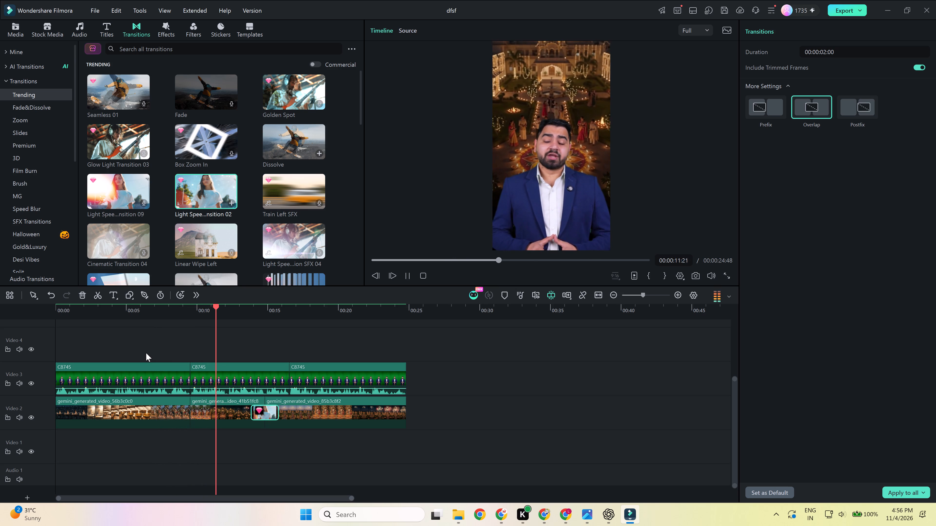
{"action": "key", "text": "space"}
Hide Video 3 and move the opening Video 2 clip's Linear mask to about X -36, Y -572, keeping blur strength 50.
{"action": "left_click", "coordinate": [203, 414]}
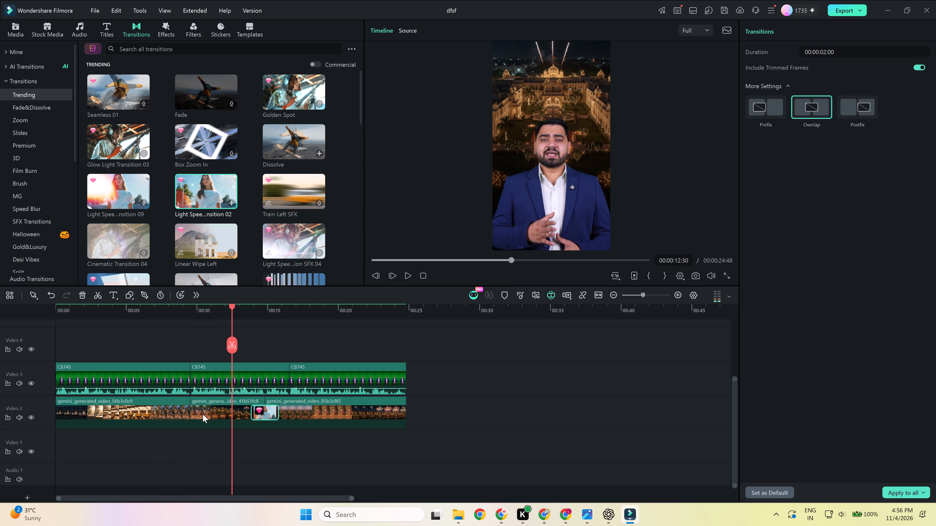
{"action": "left_click", "coordinate": [156, 413]}
{"action": "left_click", "coordinate": [148, 311]}
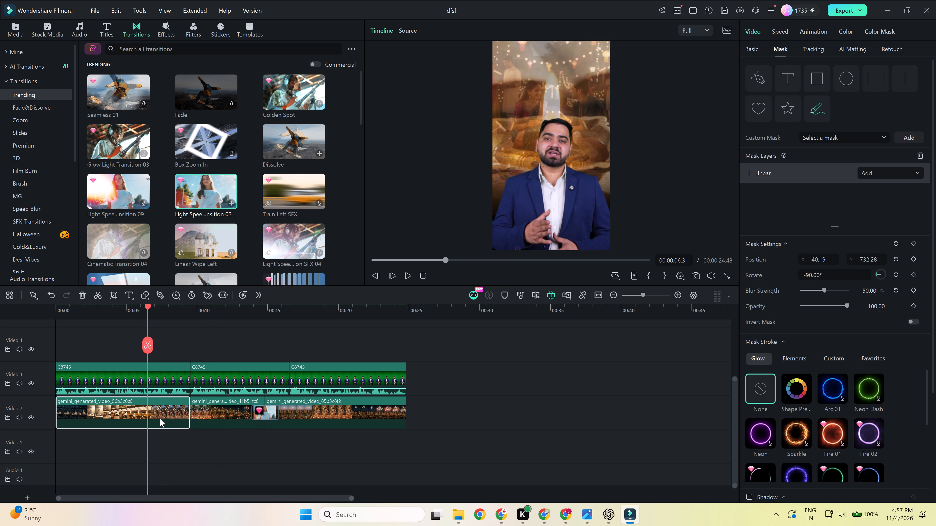
{"action": "left_click", "coordinate": [160, 419]}
{"action": "key", "text": "space"}
{"action": "key", "text": "space"}
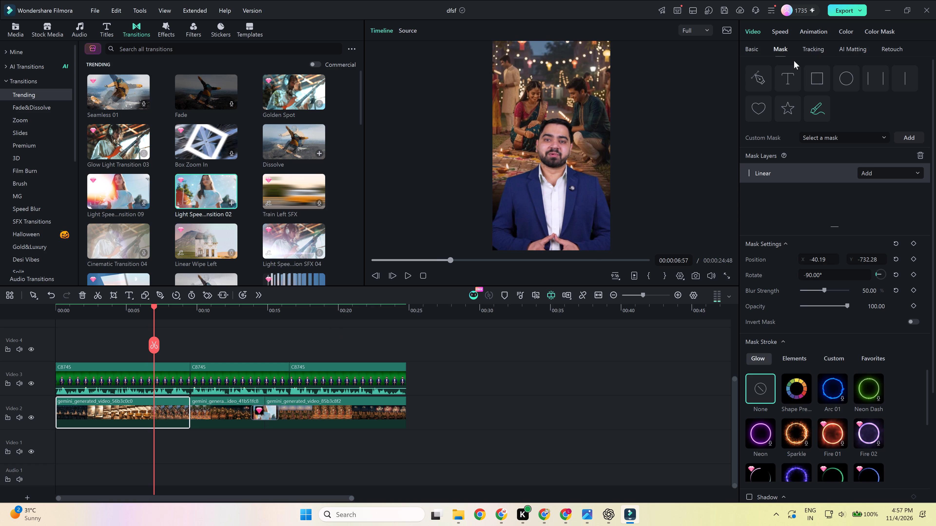
{"action": "left_click", "coordinate": [493, 158]}
{"action": "left_click", "coordinate": [529, 64]}
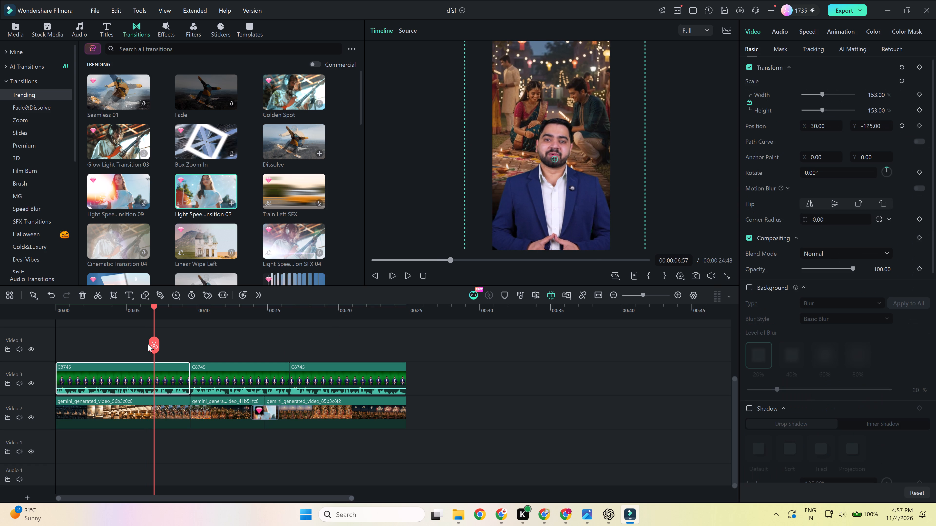
{"action": "left_click", "coordinate": [32, 384]}
{"action": "left_click", "coordinate": [608, 151]}
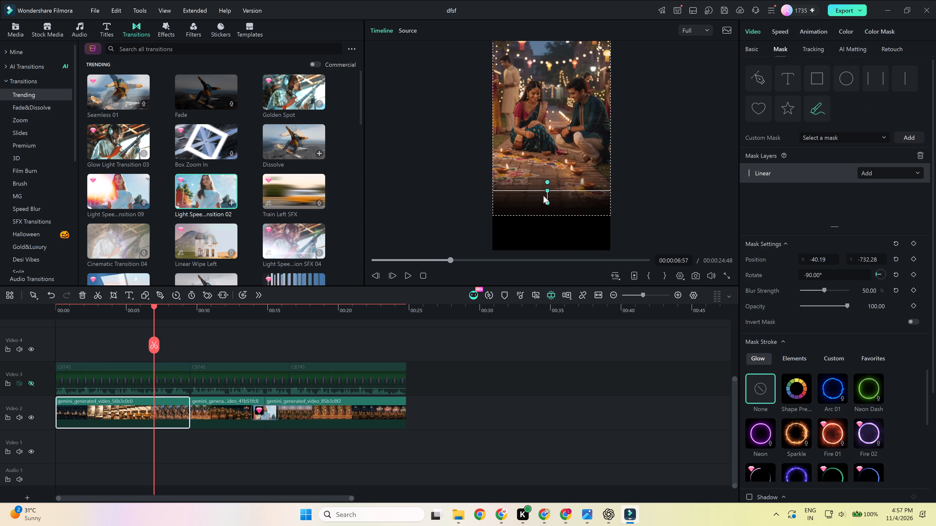
{"action": "left_click_drag", "start_coordinate": [548, 183], "coordinate": [553, 183]}
{"action": "left_click_drag", "start_coordinate": [548, 190], "coordinate": [557, 172]}
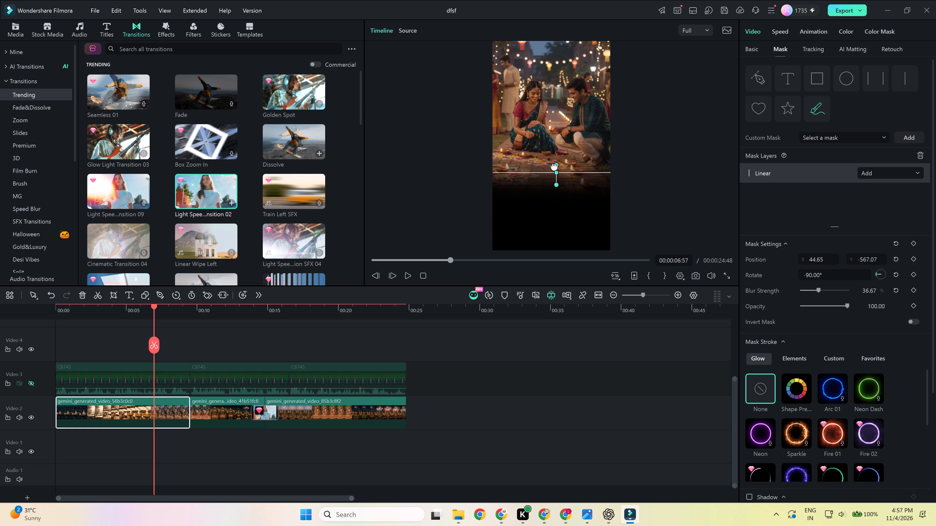
{"action": "left_click", "coordinate": [556, 166]}
{"action": "left_click_drag", "start_coordinate": [554, 171], "coordinate": [545, 171]}
{"action": "key", "text": "space"}
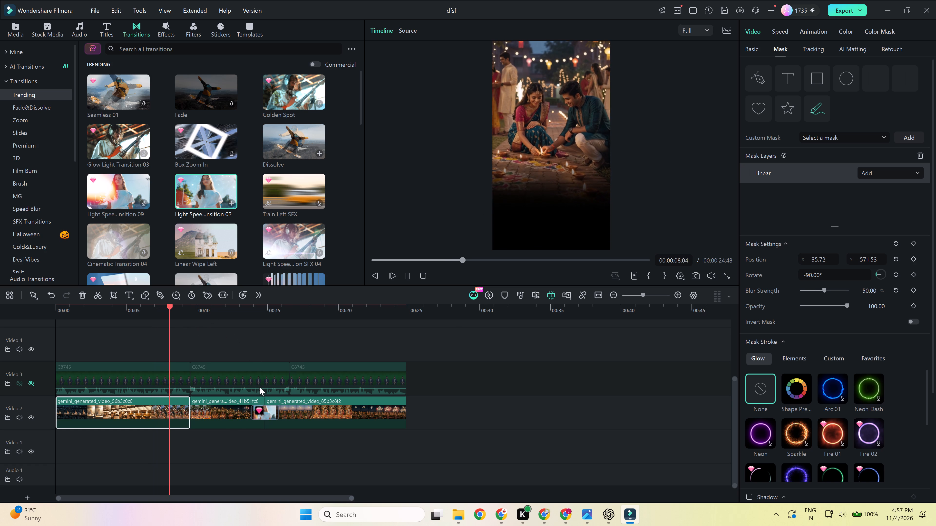
Set gemini_generated_video_41b51fc8's Linear mask to about X -31, Y -420 with blur strength 70, show Video 3 again and play the result.
{"action": "left_click", "coordinate": [224, 413]}
{"action": "key", "text": "space"}
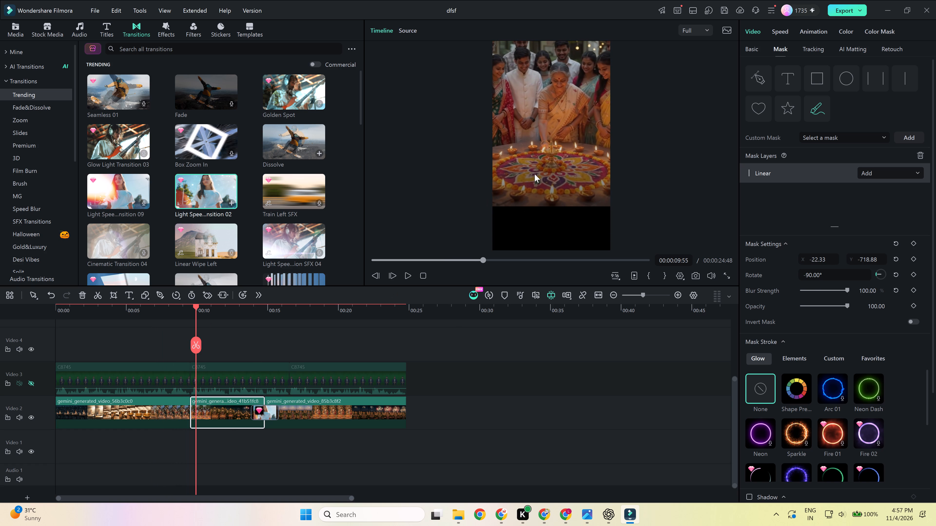
{"action": "left_click", "coordinate": [535, 174]}
{"action": "left_click_drag", "start_coordinate": [550, 179], "coordinate": [548, 159]}
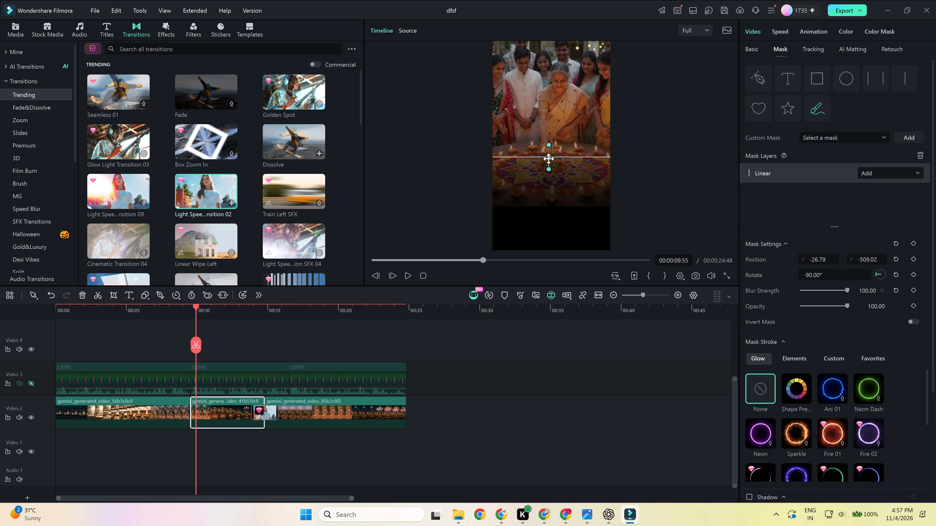
{"action": "left_click_drag", "start_coordinate": [548, 159], "coordinate": [549, 147]}
{"action": "left_click_drag", "start_coordinate": [549, 136], "coordinate": [553, 137]}
{"action": "left_click", "coordinate": [31, 381]}
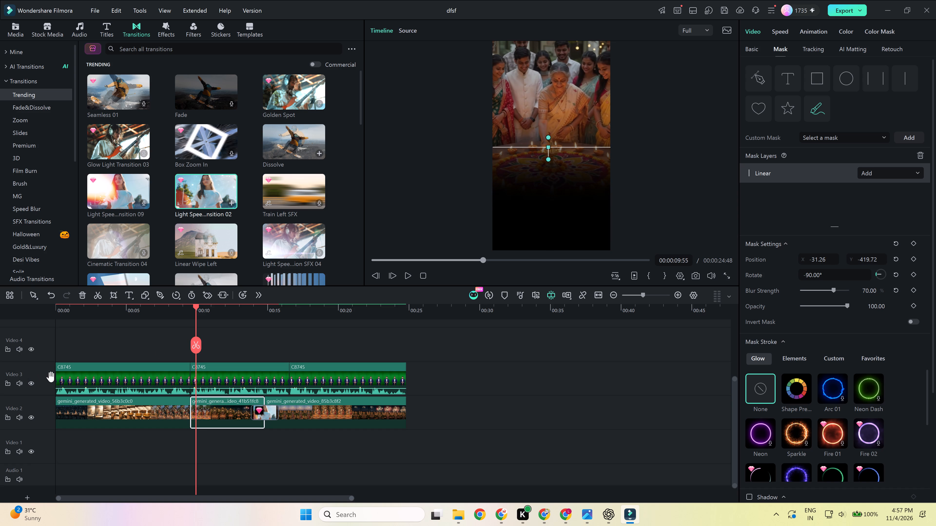
{"action": "key", "text": "space"}
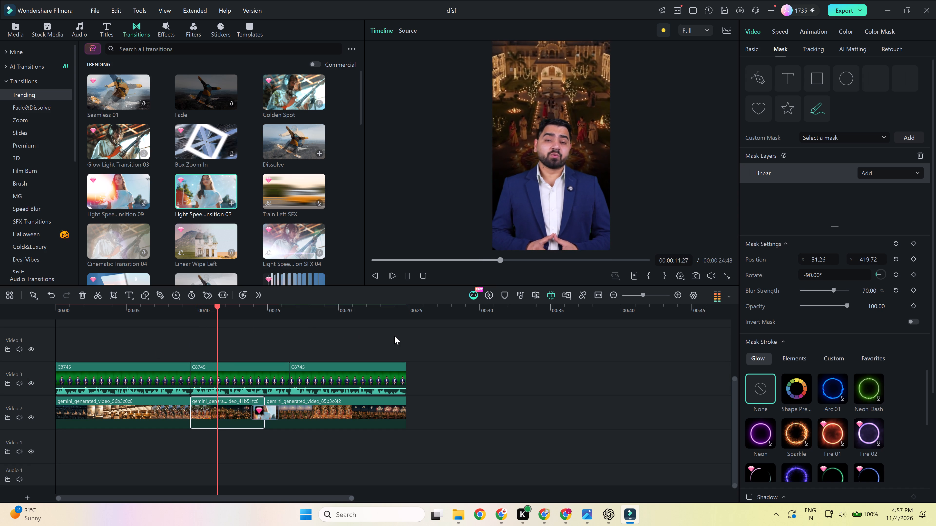
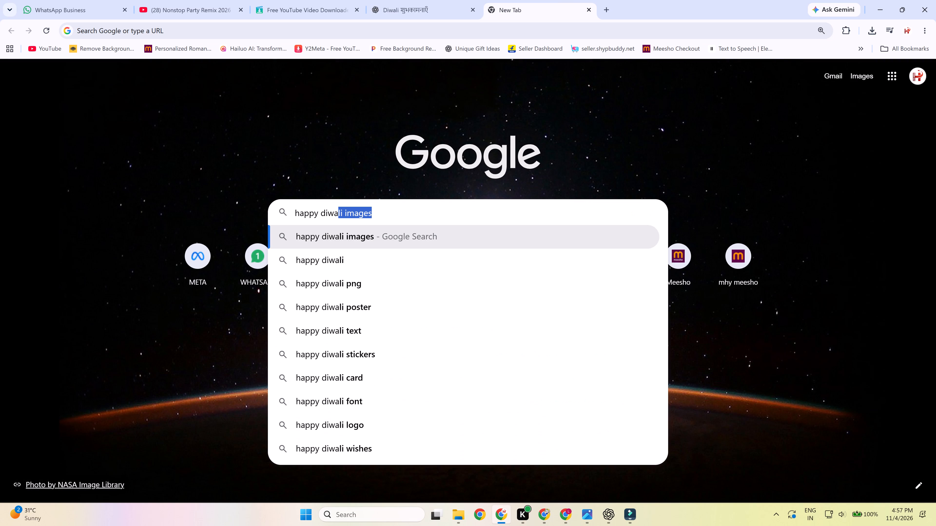
Search Google for "happy diwali images".
{"action": "type", "text": "i"}
{"action": "key", "text": "Return"}
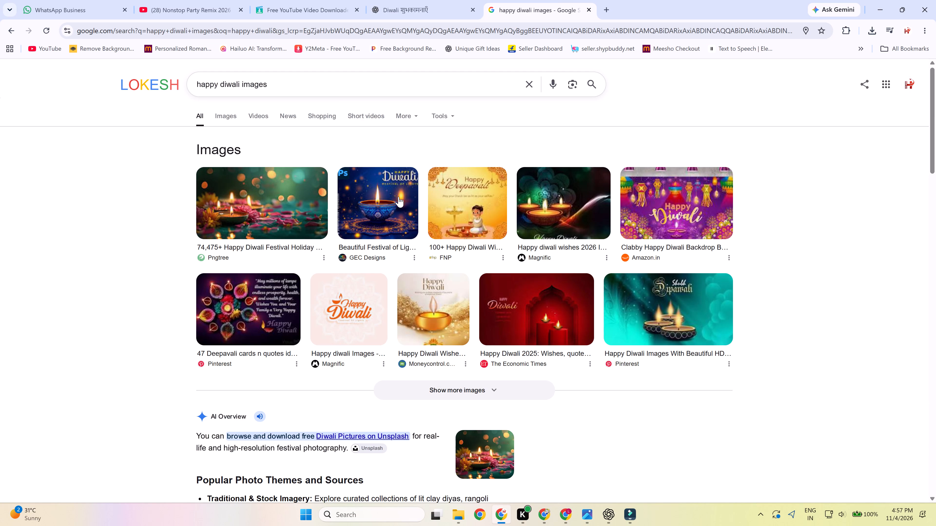
Switch to Filmora, render the timeline preview and play the dfsf composite through to its end.
{"action": "key", "text": "alt+Tab"}
{"action": "key", "text": "space"}
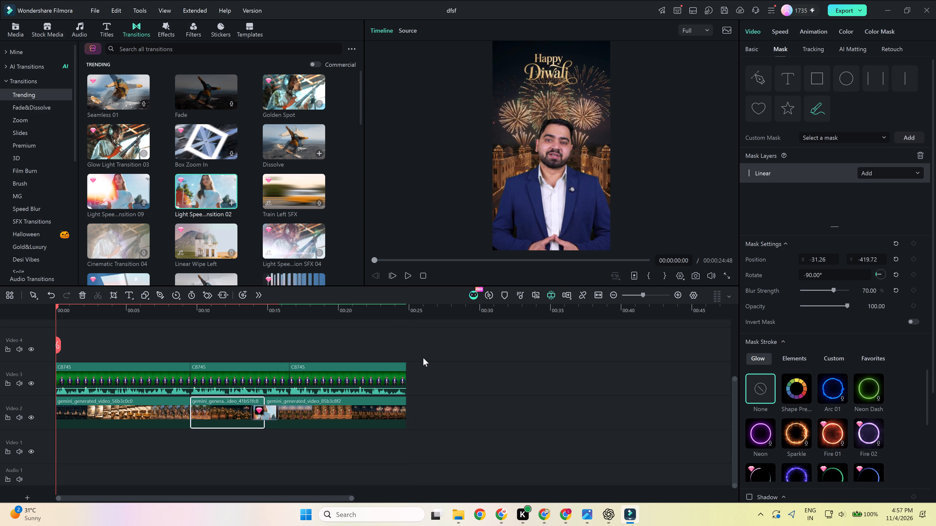
{"action": "key", "text": "space"}
{"action": "key", "text": "Return"}
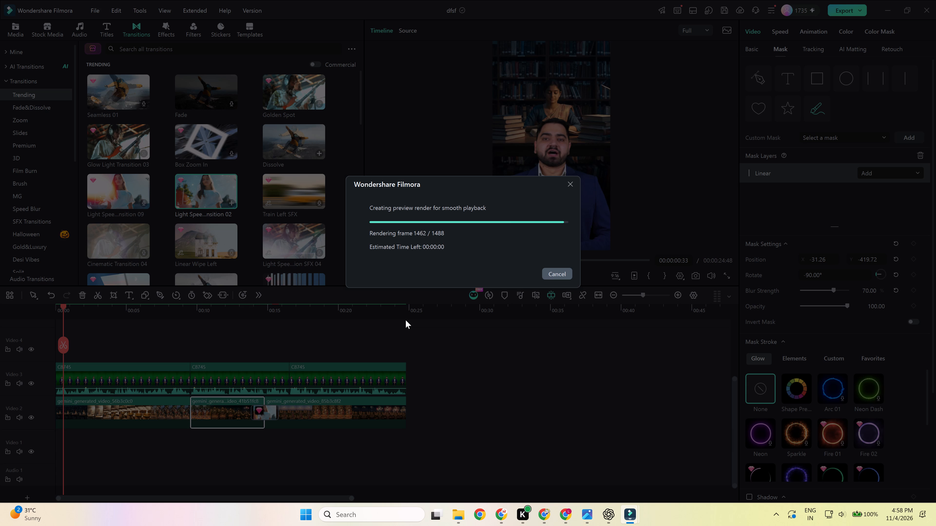
{"action": "key", "text": "space"}
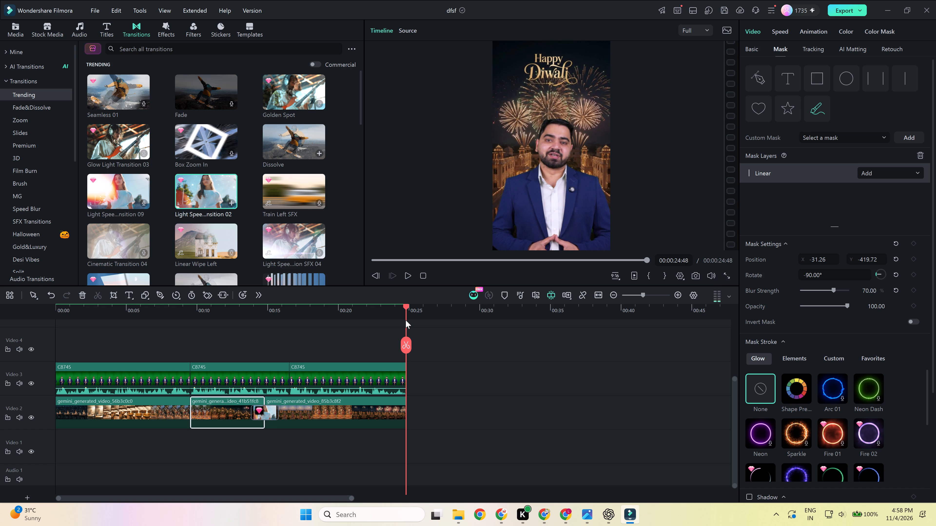
Return the playhead to the timeline start and import the sgi logo from the LOGO SHEKHAWATI folder in Pictures.
{"action": "left_click_drag", "start_coordinate": [407, 308], "coordinate": [399, 308]}
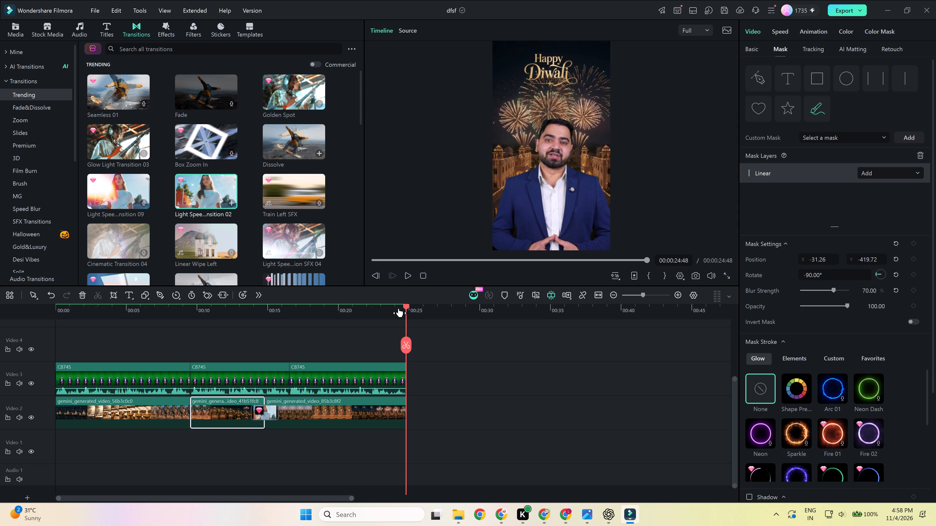
{"action": "left_click_drag", "start_coordinate": [399, 308], "coordinate": [0, 292]}
{"action": "left_click", "coordinate": [11, 29]}
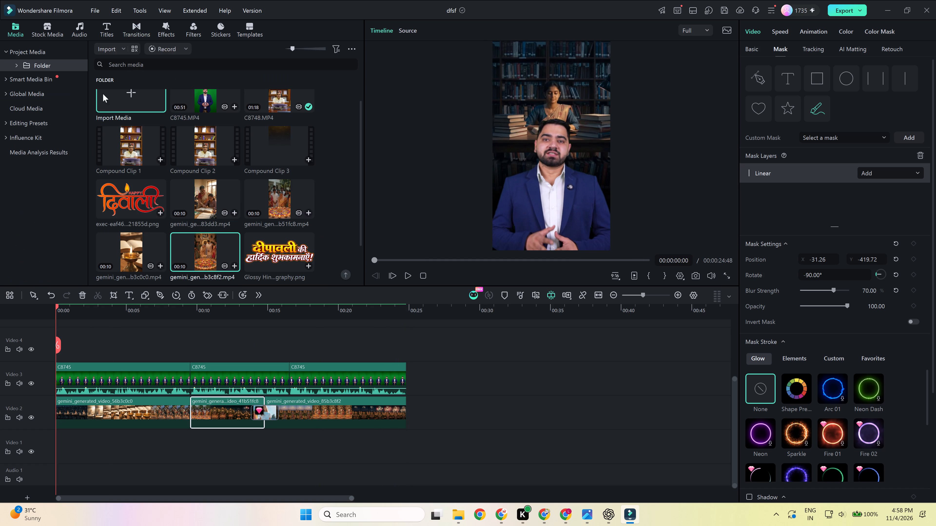
{"action": "scroll", "coordinate": [129, 122], "scroll_direction": "up", "scroll_amount": 2}
{"action": "left_click", "coordinate": [133, 124]}
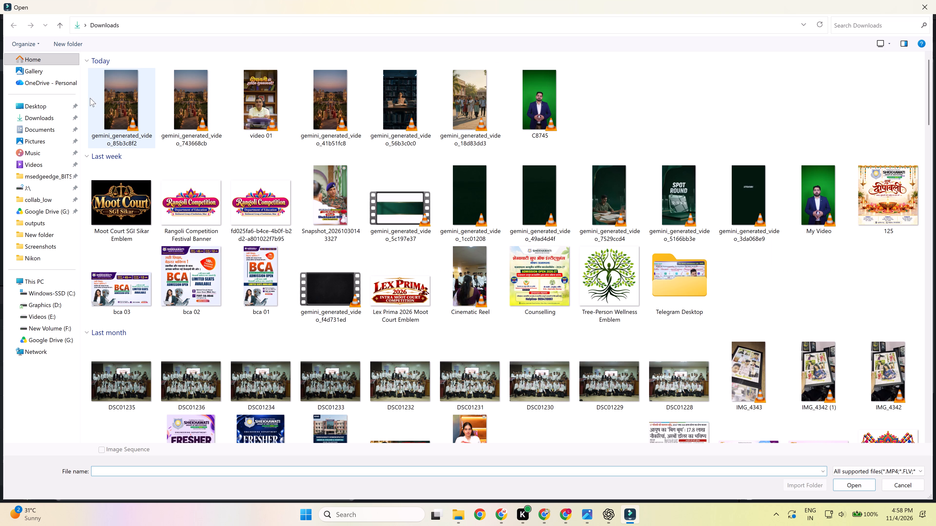
{"action": "left_click", "coordinate": [42, 141]}
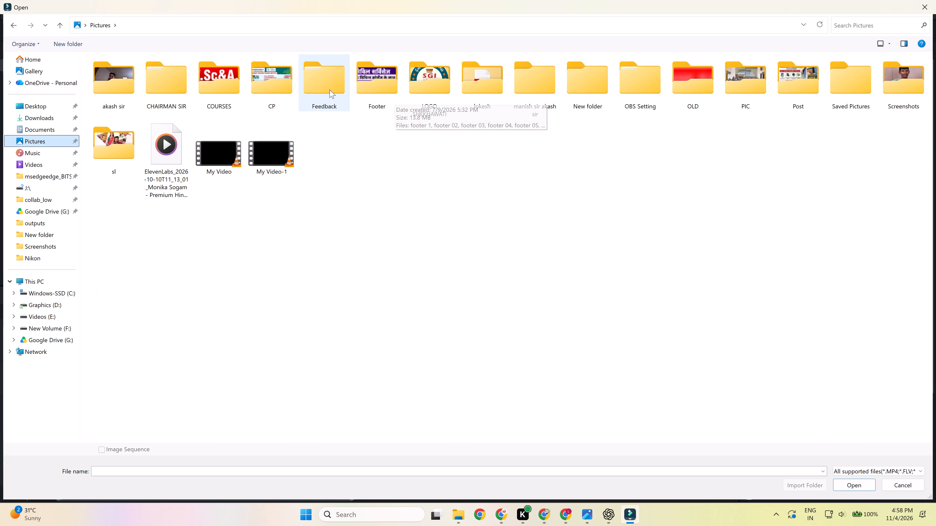
{"action": "double_click", "coordinate": [434, 90]}
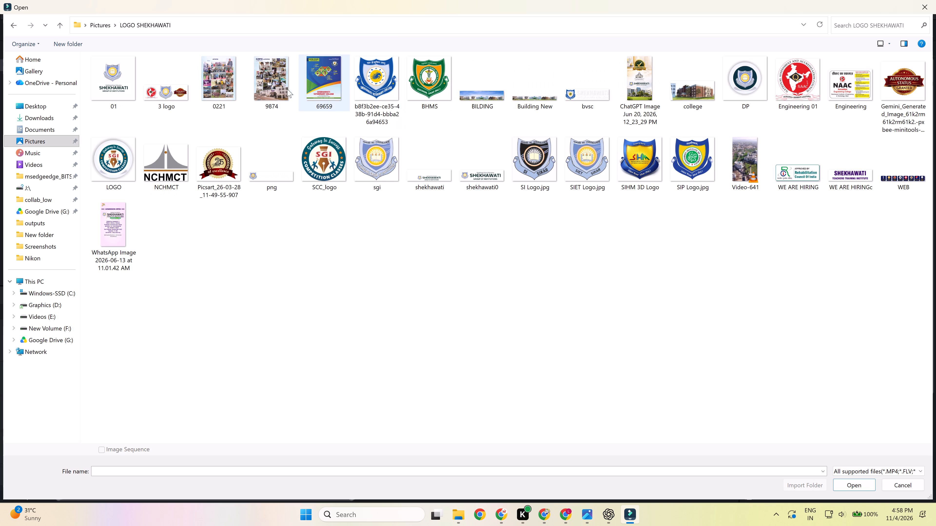
{"action": "double_click", "coordinate": [383, 161]}
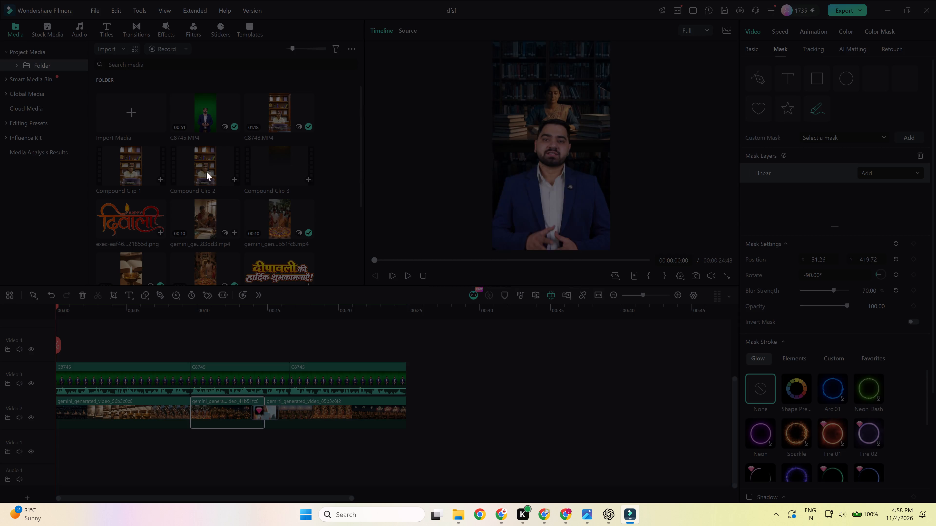
Place sgi.png on Video 4 at the timeline start and extend it to the end of the C8745 footage at 00:00:24:48.
{"action": "scroll", "coordinate": [224, 178], "scroll_direction": "down", "scroll_amount": 5}
{"action": "left_click_drag", "start_coordinate": [268, 188], "coordinate": [30, 350]}
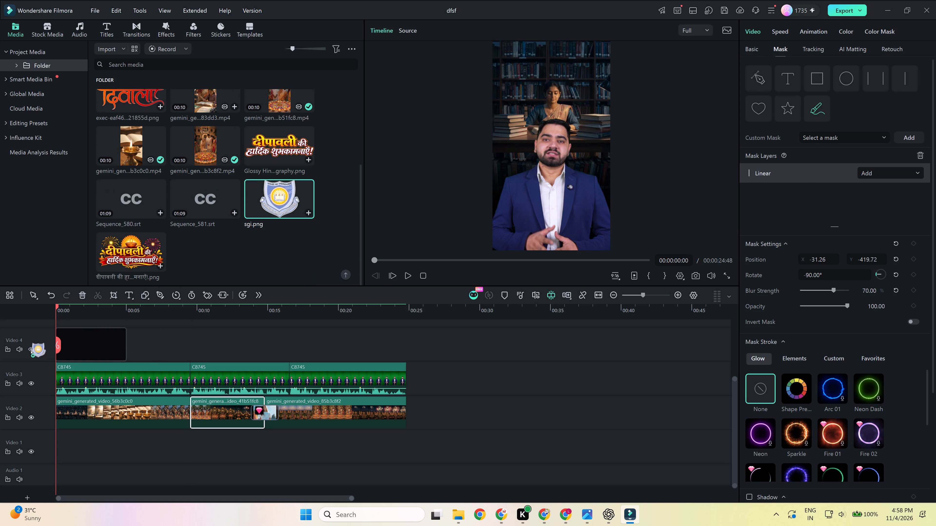
{"action": "left_click_drag", "start_coordinate": [30, 350], "coordinate": [29, 351]}
{"action": "left_click_drag", "start_coordinate": [123, 348], "coordinate": [406, 382]}
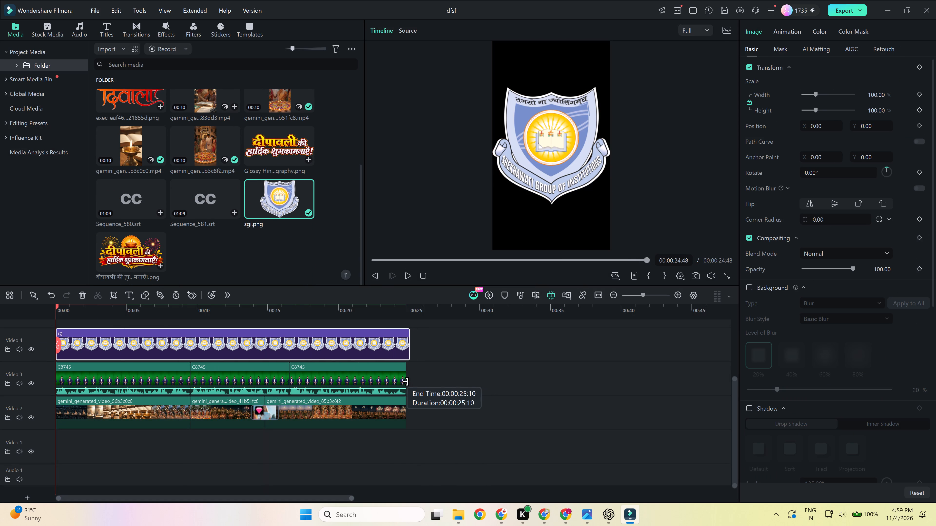
{"action": "left_click_drag", "start_coordinate": [406, 382], "coordinate": [403, 381]}
Shrink the sgi logo to about 11.6% scale, place it in the frame's top-right corner, and nudge it slightly up and inward.
{"action": "left_click", "coordinate": [551, 146]}
{"action": "left_click_drag", "start_coordinate": [491, 203], "coordinate": [531, 157]}
{"action": "left_click_drag", "start_coordinate": [559, 152], "coordinate": [591, 70]}
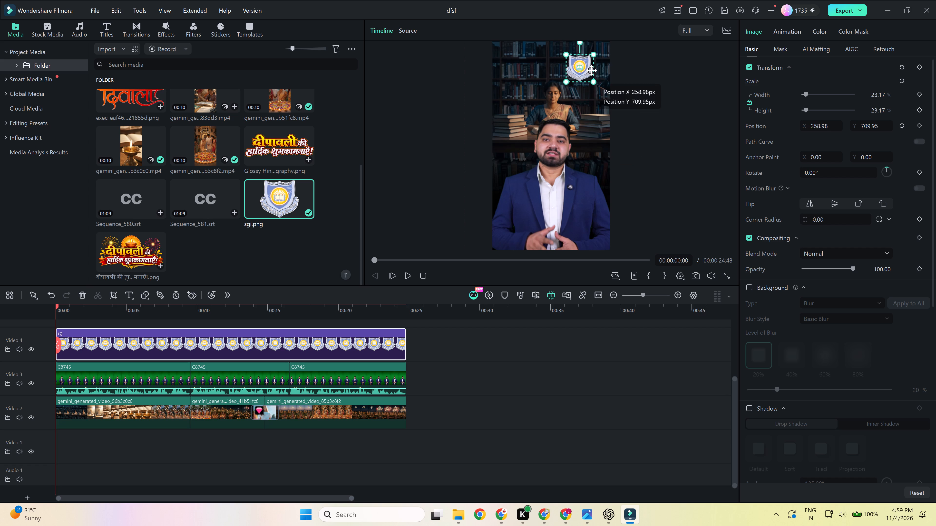
{"action": "left_click_drag", "start_coordinate": [591, 70], "coordinate": [603, 64]}
{"action": "left_click_drag", "start_coordinate": [584, 72], "coordinate": [585, 67]}
{"action": "left_click_drag", "start_coordinate": [598, 63], "coordinate": [602, 57]}
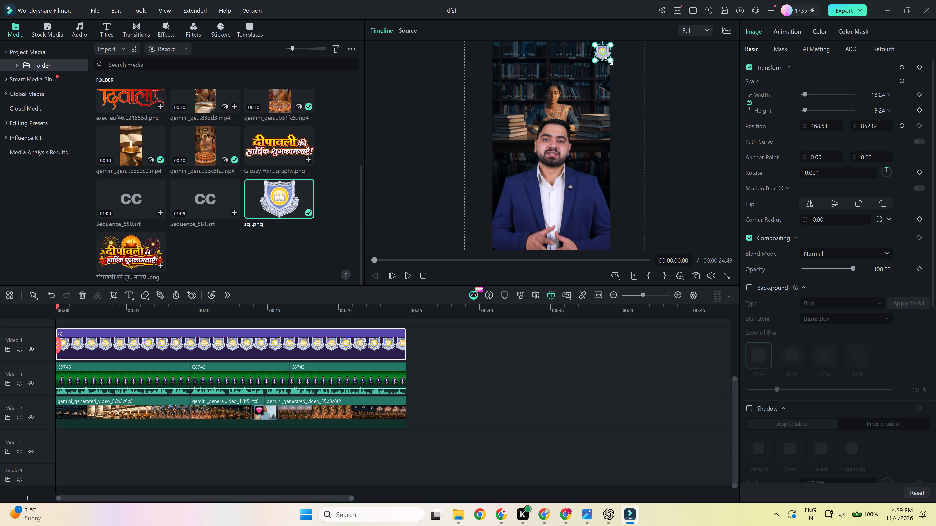
{"action": "left_click", "coordinate": [609, 61]}
{"action": "key", "text": "Up"}
{"action": "key", "text": "Up"}
{"action": "key", "text": "Up"}
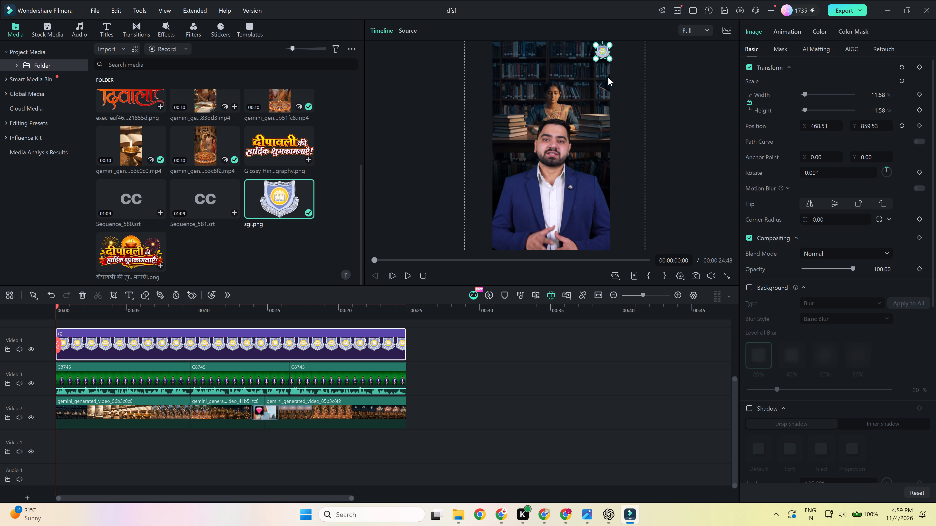